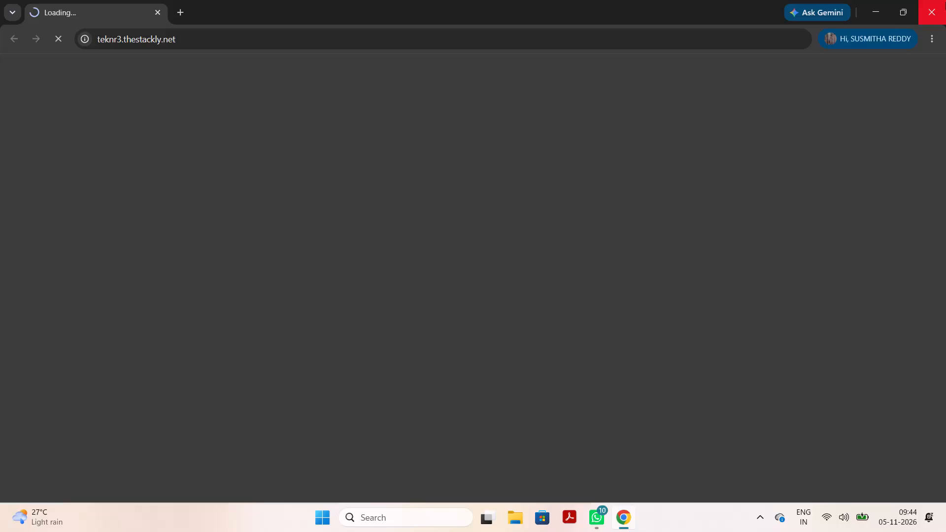
Copy the Stackly home page's web address, teknr3.thestackly.net, to the clipboard.
{"action": "left_click", "coordinate": [304, 43]}
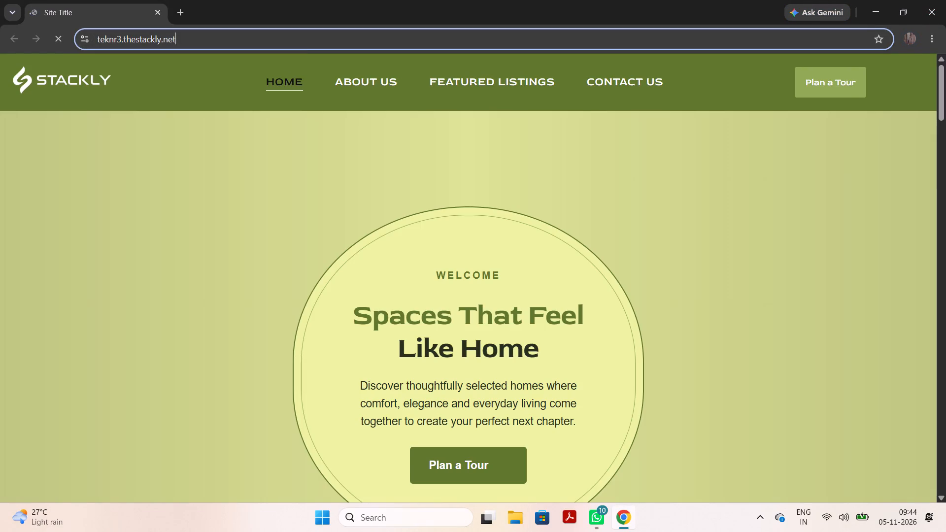
{"action": "key", "text": "ctrl+c"}
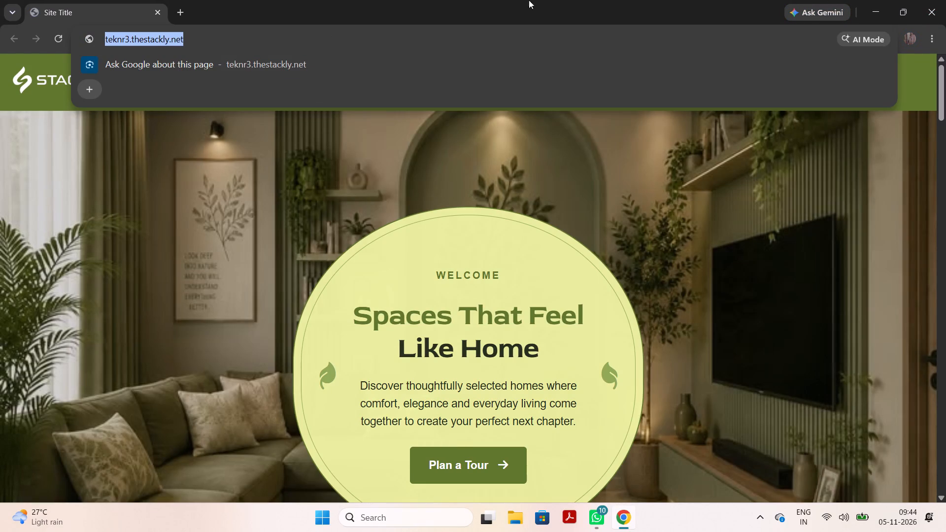
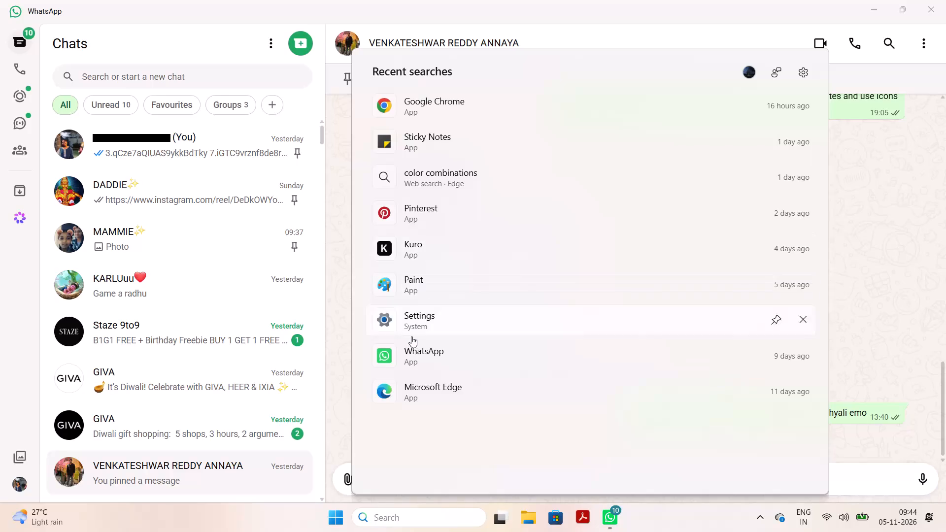
Switch to Microsoft Edge and open teknr12.thestackly.net by pasting the copied address and changing teknr3 to teknr12.
{"action": "left_click", "coordinate": [415, 390]}
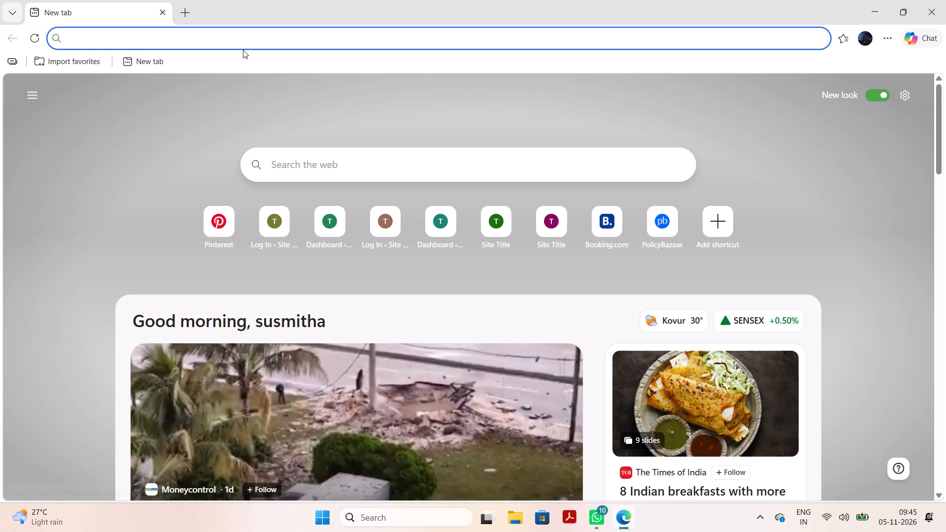
{"action": "key", "text": "ctrl+v"}
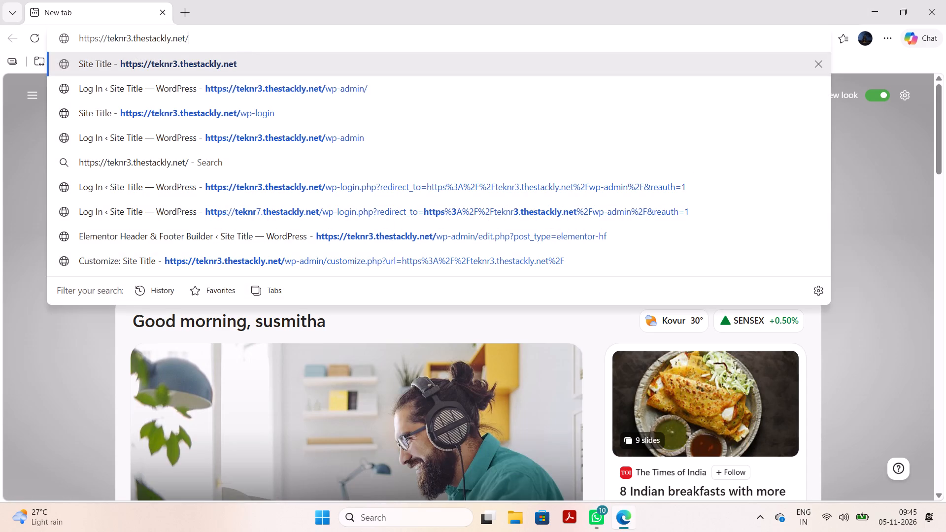
{"action": "left_click", "coordinate": [130, 37]}
{"action": "key", "text": "BackSpace"}
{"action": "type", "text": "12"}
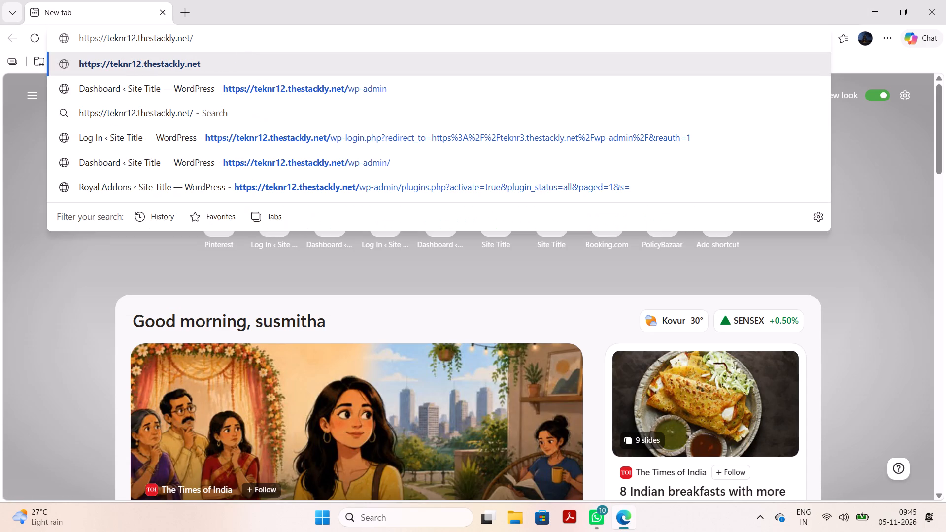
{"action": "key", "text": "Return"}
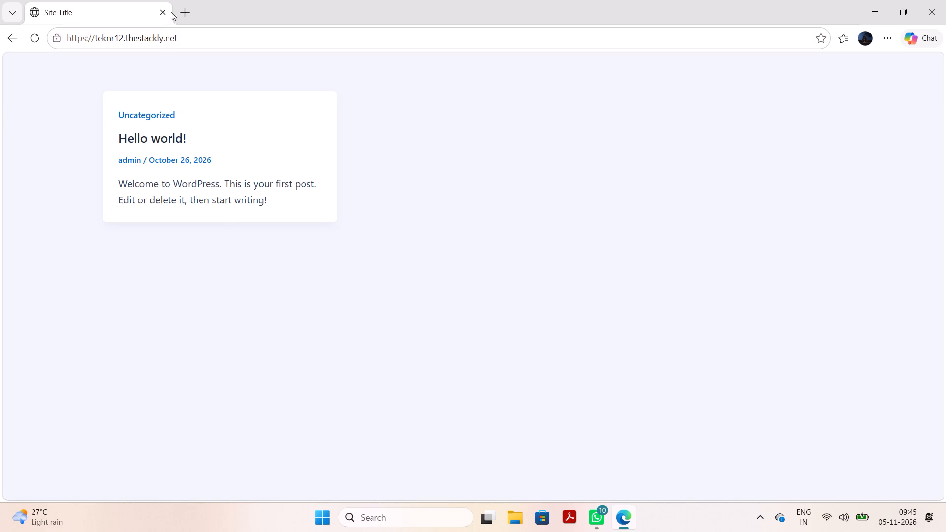
Extend the teknr12.thestackly.net address with /wp-admin to reach the site's WordPress dashboard.
{"action": "left_click", "coordinate": [185, 35]}
{"action": "left_click", "coordinate": [199, 39]}
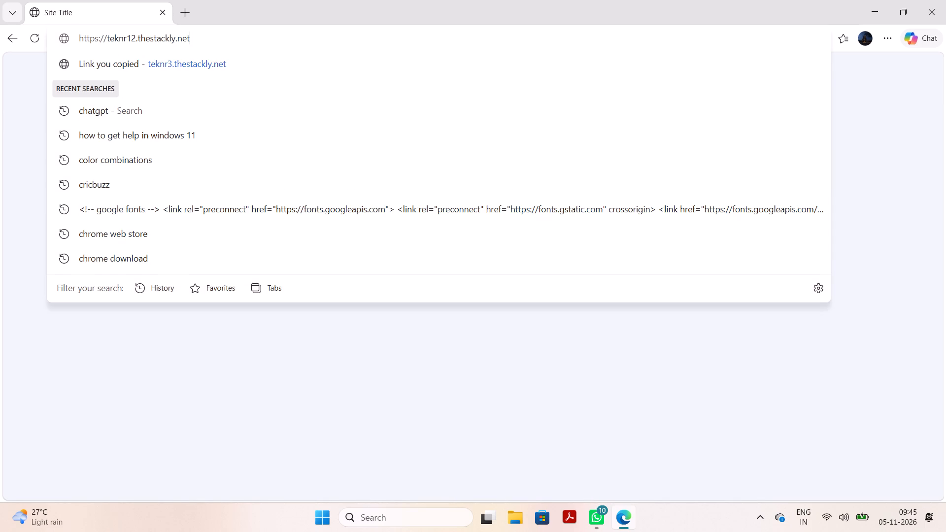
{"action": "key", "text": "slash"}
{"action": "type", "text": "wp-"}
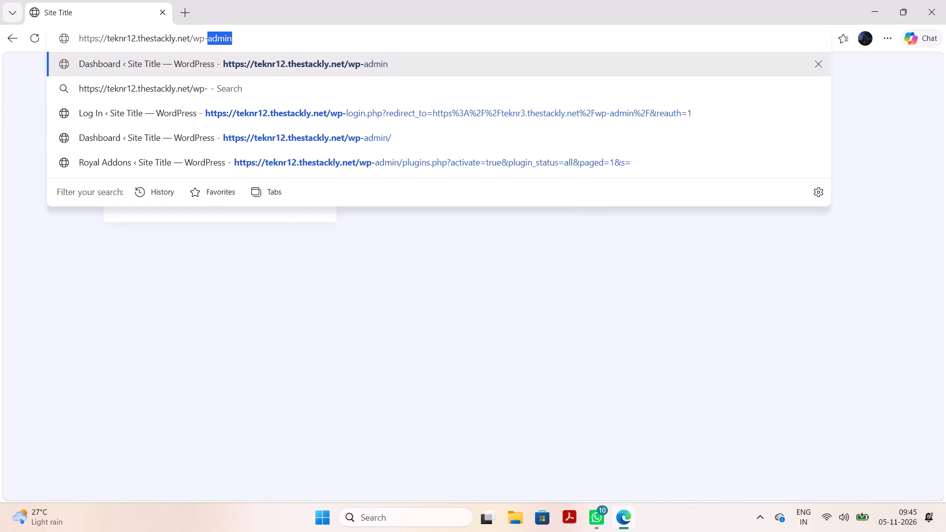
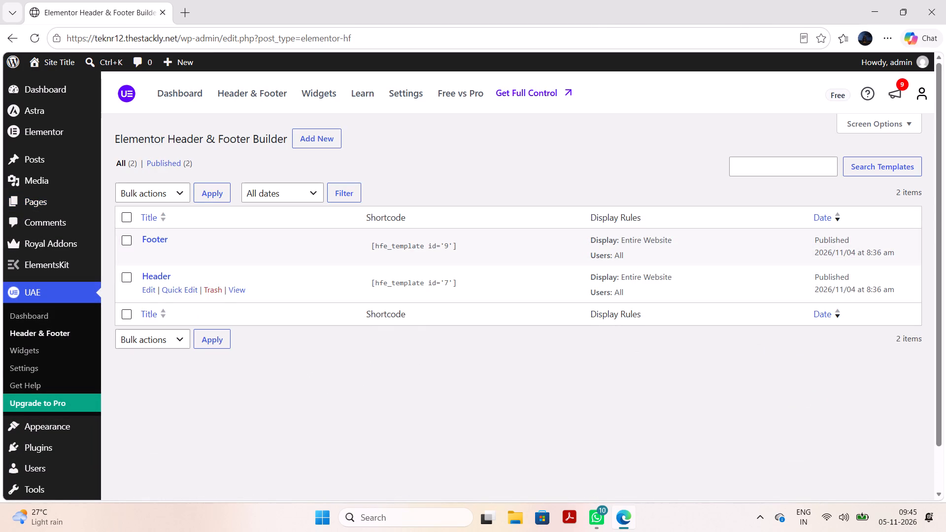
Open the Header template for editing with Elementor.
{"action": "left_click", "coordinate": [142, 290]}
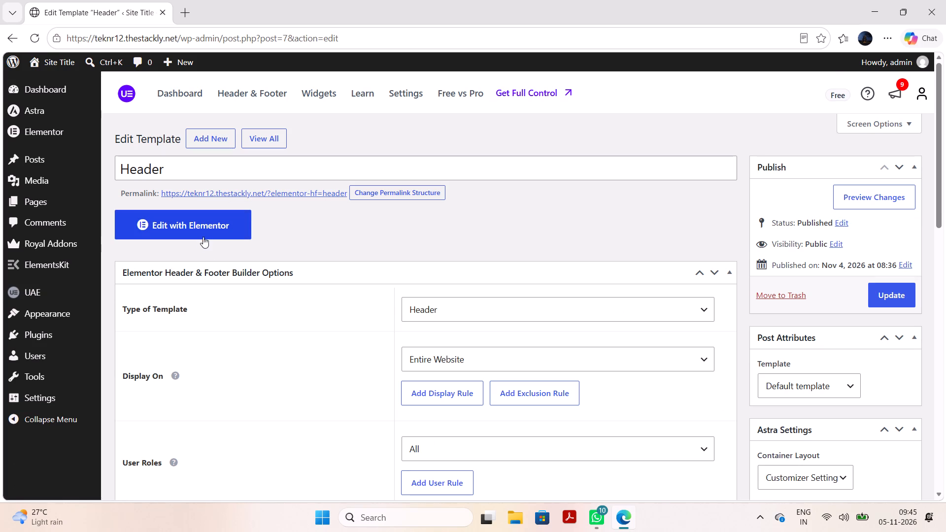
{"action": "left_click", "coordinate": [201, 234]}
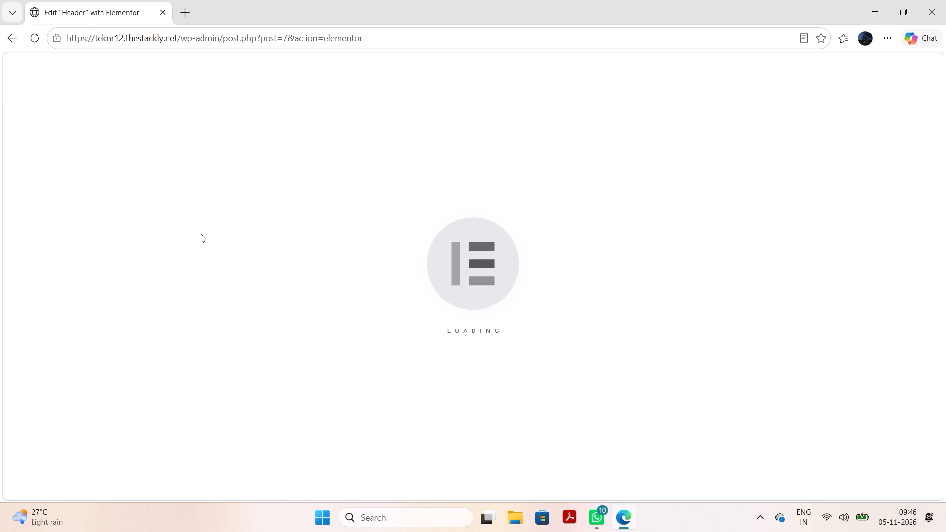
{"action": "left_click", "coordinate": [179, 5]}
{"action": "key", "text": "ctrl+v"}
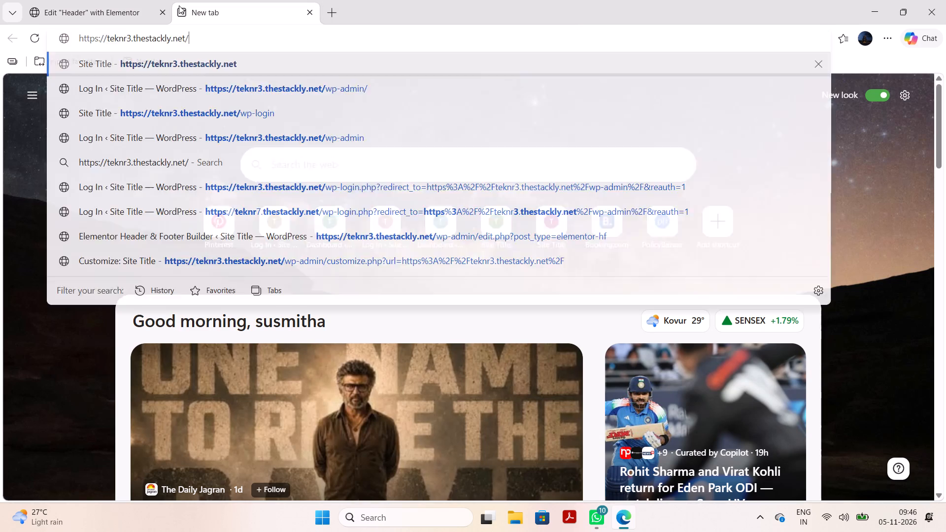
{"action": "left_click", "coordinate": [179, 5]}
{"action": "key", "text": "Return"}
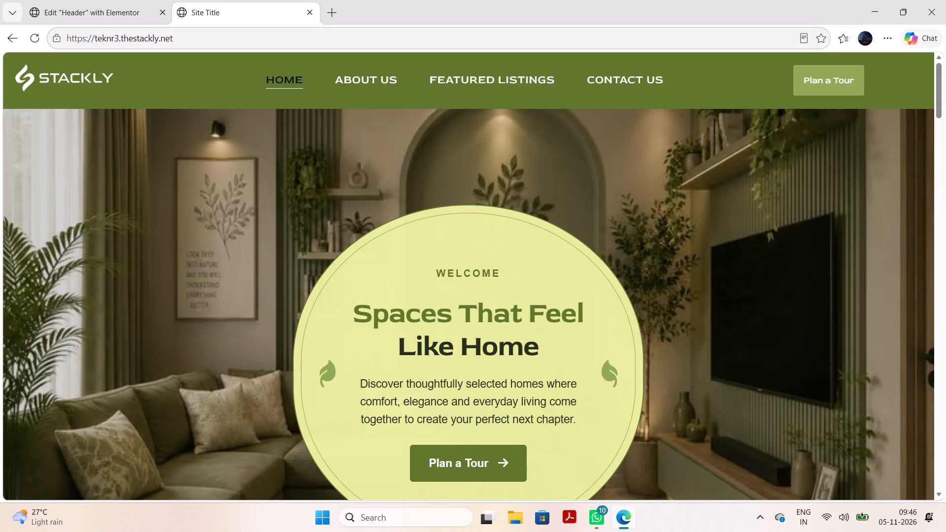
Try to open the reference site's admin page at teknr3.thestackly.net.wp-admin, including one reload.
{"action": "left_click", "coordinate": [193, 40]}
{"action": "left_click", "coordinate": [193, 40]}
{"action": "key", "text": "period"}
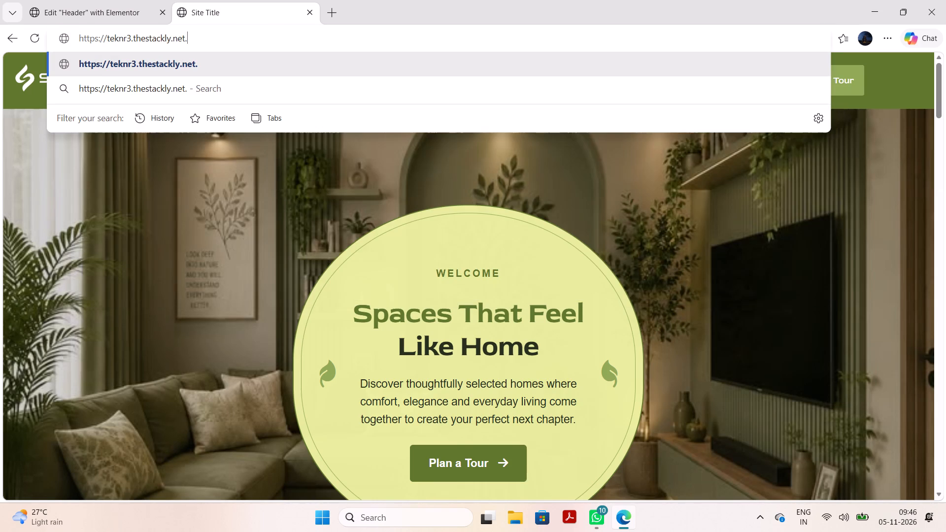
{"action": "type", "text": "wp-admin"}
{"action": "key", "text": "Return"}
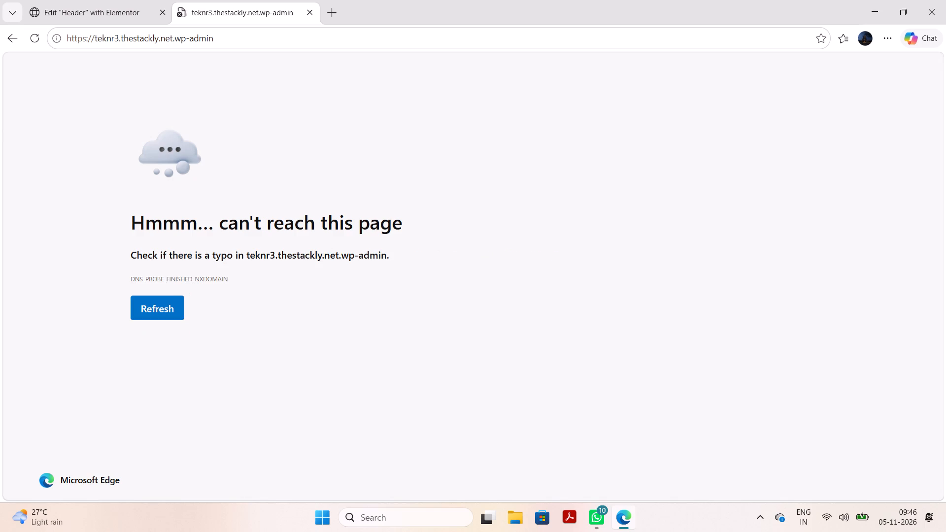
{"action": "left_click", "coordinate": [159, 303]}
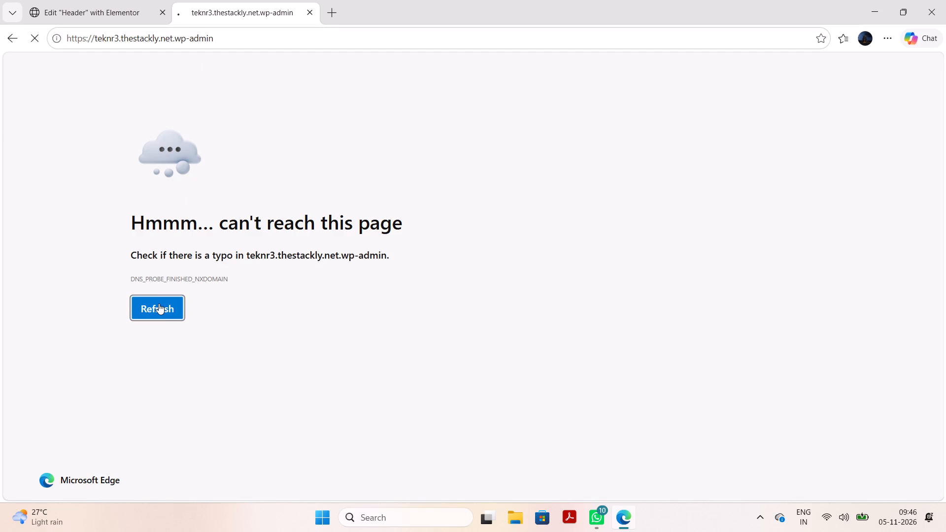
Return to the Header template editor and dismiss the Angie promotion and the Structure window to clear the canvas.
{"action": "left_click", "coordinate": [110, 0]}
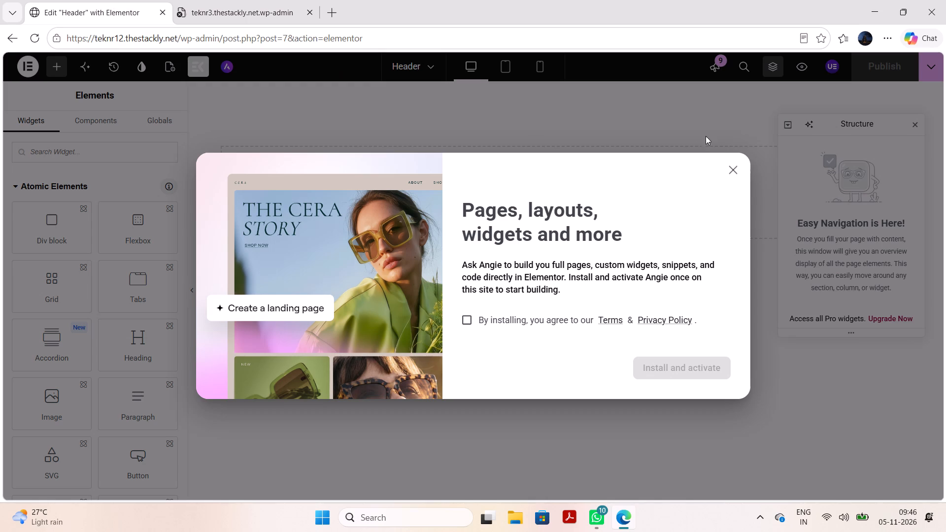
{"action": "left_click", "coordinate": [734, 166]}
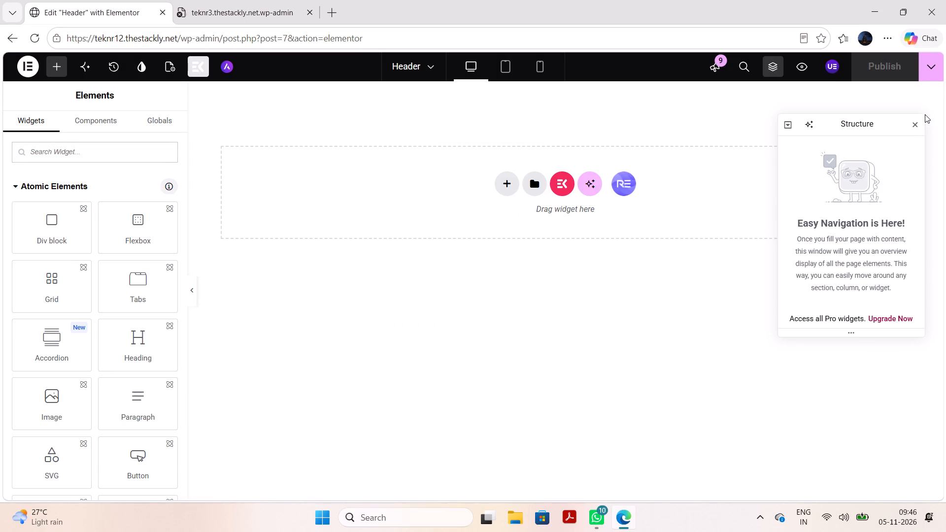
{"action": "left_click", "coordinate": [919, 121]}
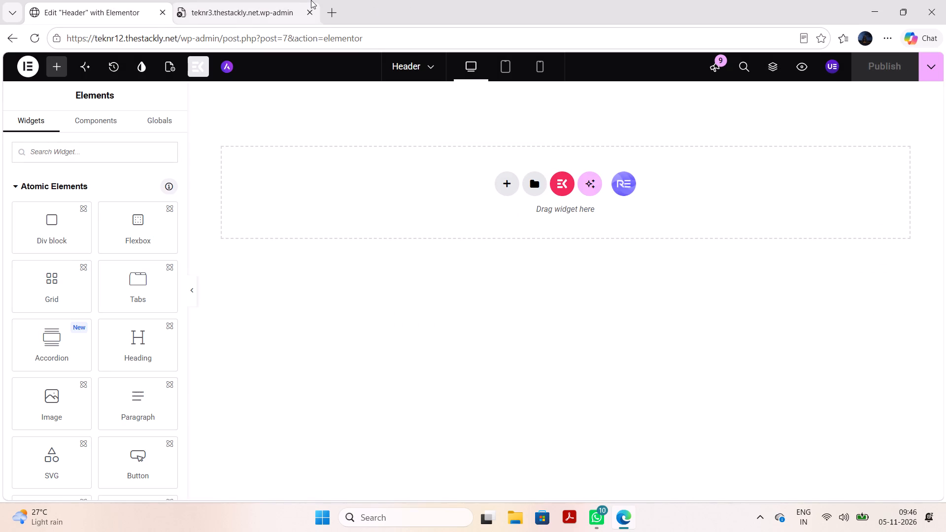
Go back to the teknr3 tab and correct its address by removing the dot before wp-admin.
{"action": "left_click", "coordinate": [311, 0]}
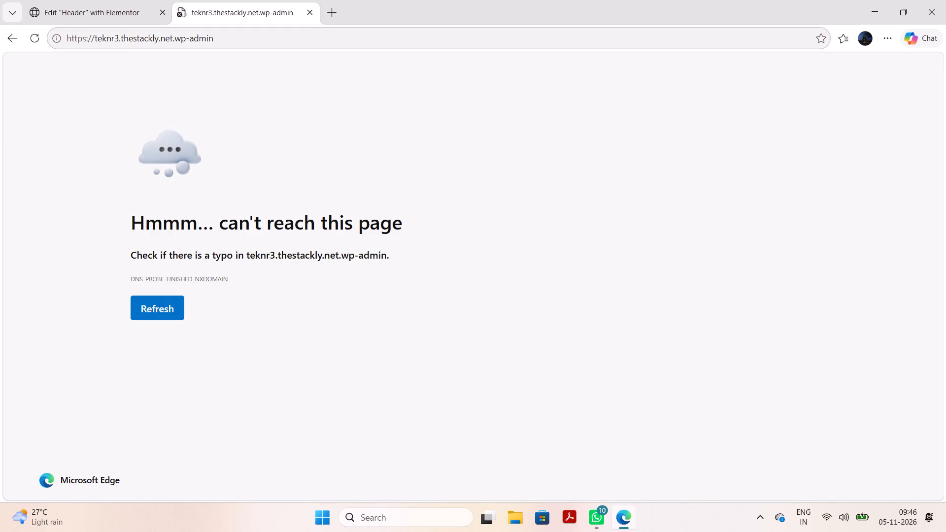
{"action": "left_click", "coordinate": [176, 39]}
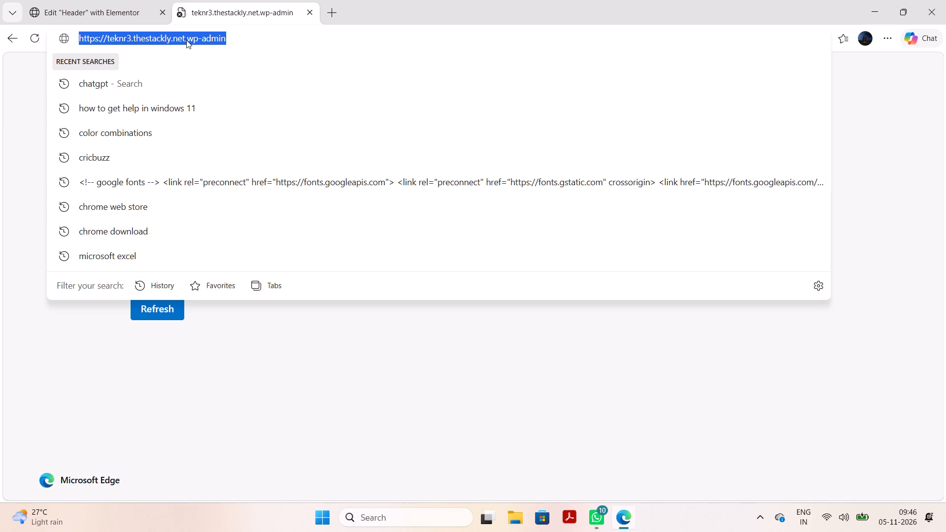
{"action": "left_click", "coordinate": [186, 40]}
{"action": "key", "text": "BackSpace"}
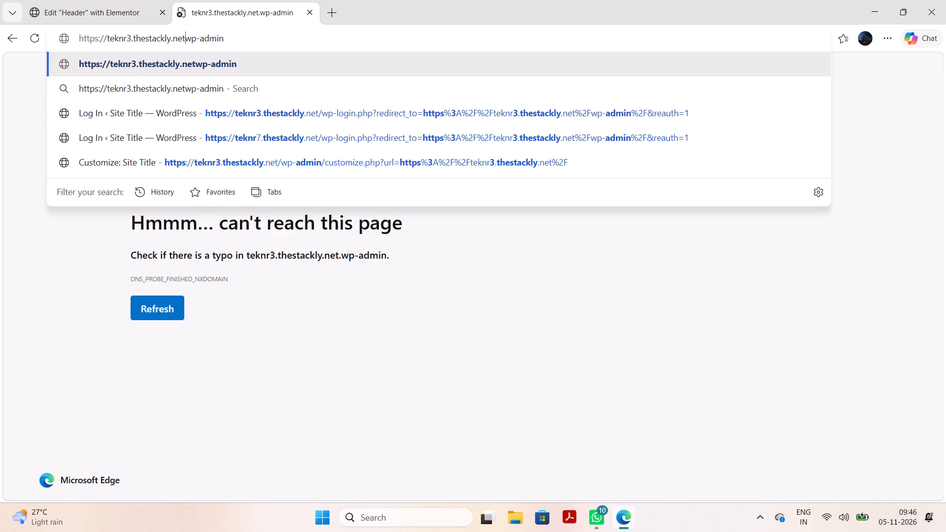
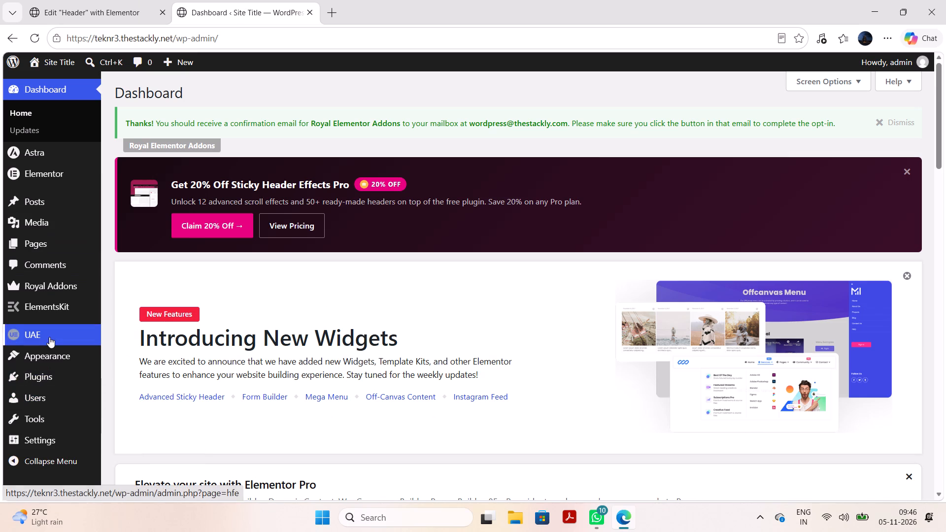
Open the teknr3 site's Header template from the UAE Header & Footer list for editing with Elementor.
{"action": "left_click", "coordinate": [119, 353]}
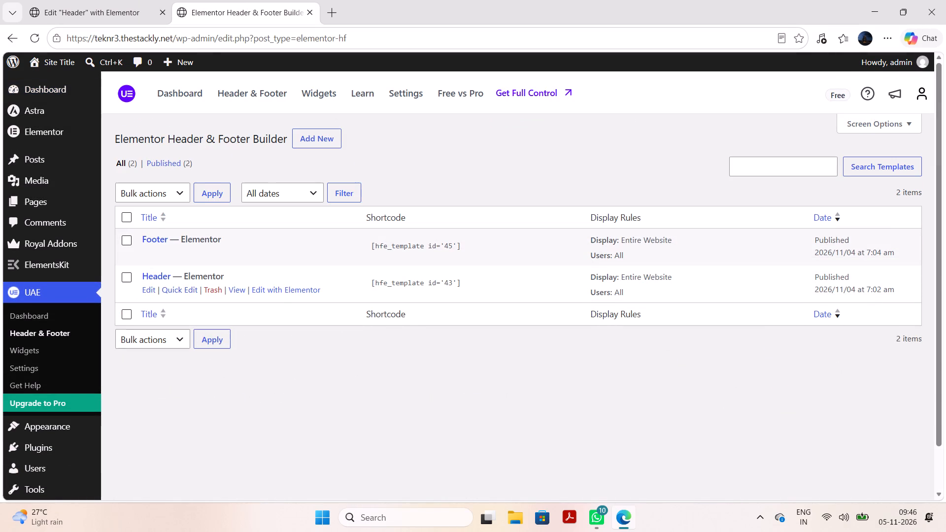
{"action": "left_click", "coordinate": [278, 289]}
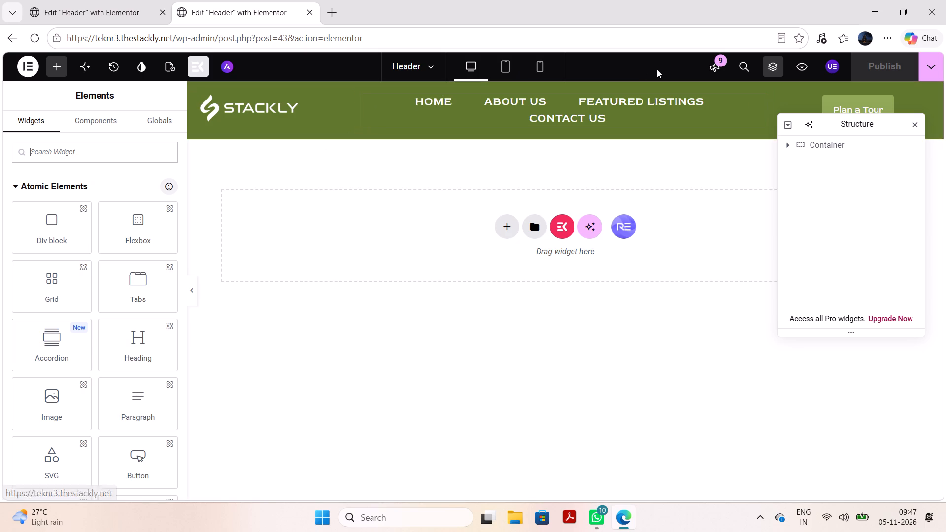
Copy the outermost container of the teknr3 header, which holds the logo, navigation menu and Plan a Tour button.
{"action": "left_click", "coordinate": [810, 139]}
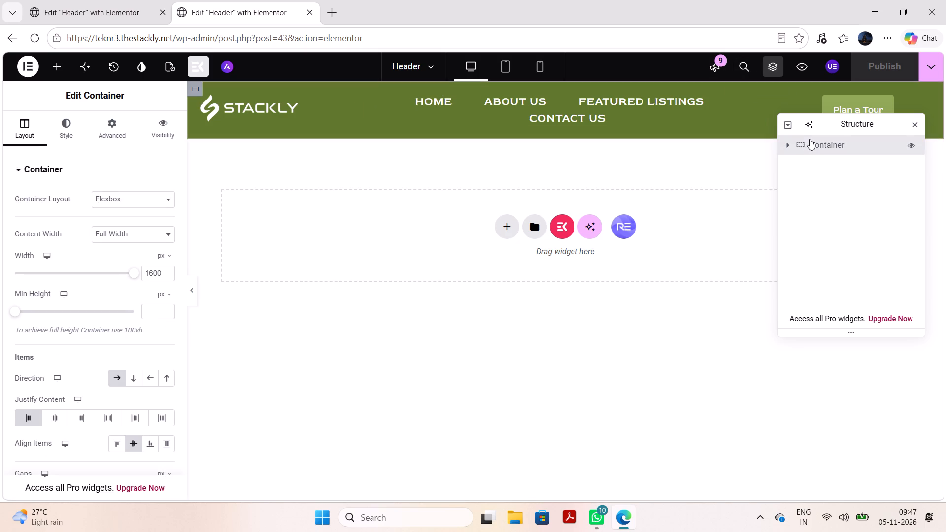
{"action": "right_click", "coordinate": [810, 139]}
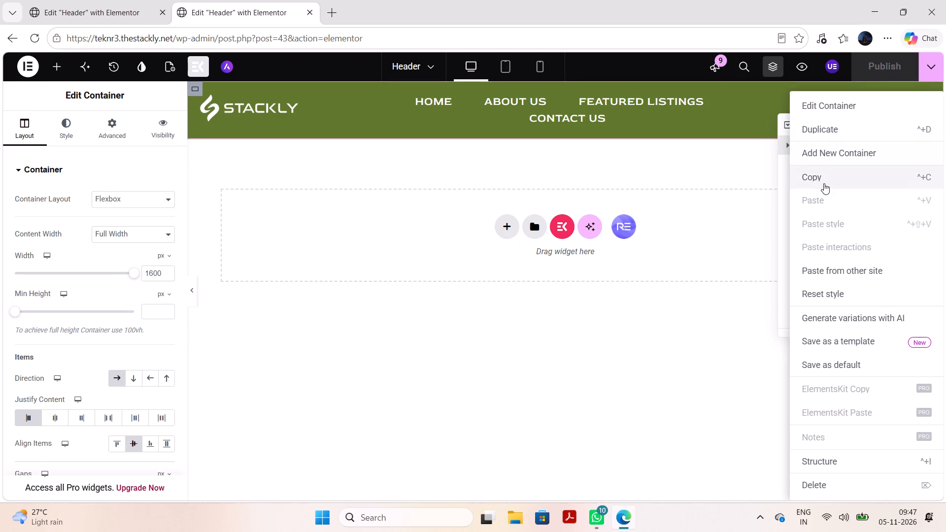
{"action": "left_click", "coordinate": [824, 183]}
Paste the copied header container from the other site into the empty teknr12 Header template.
{"action": "left_click", "coordinate": [34, 0]}
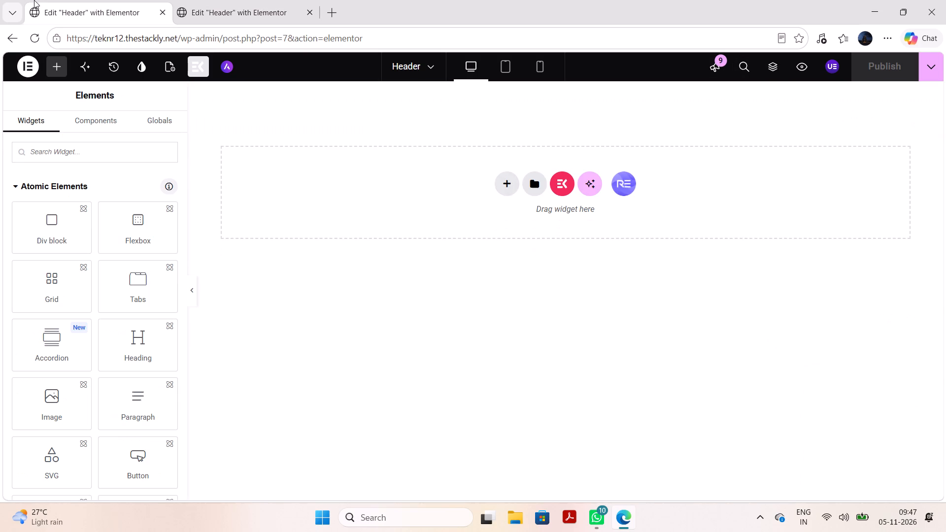
{"action": "left_click", "coordinate": [269, 195]}
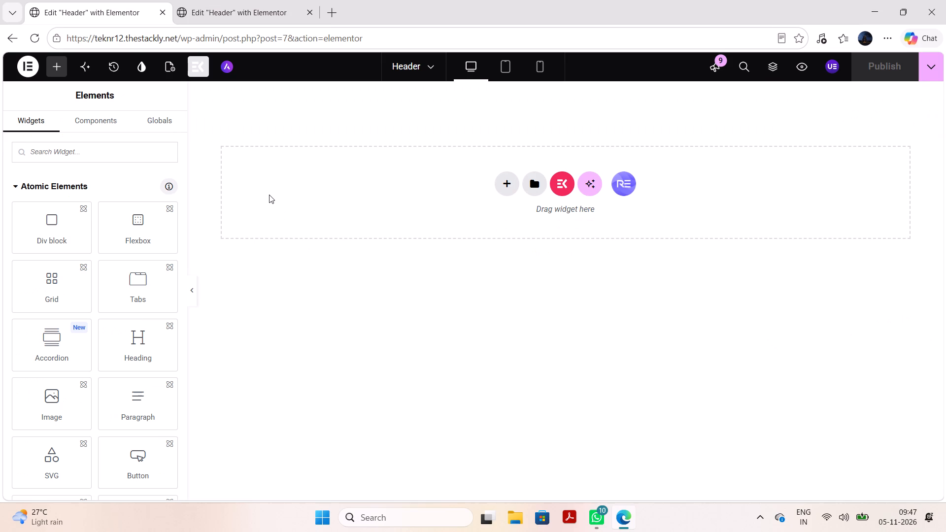
{"action": "right_click", "coordinate": [269, 195]}
{"action": "left_click", "coordinate": [293, 225]}
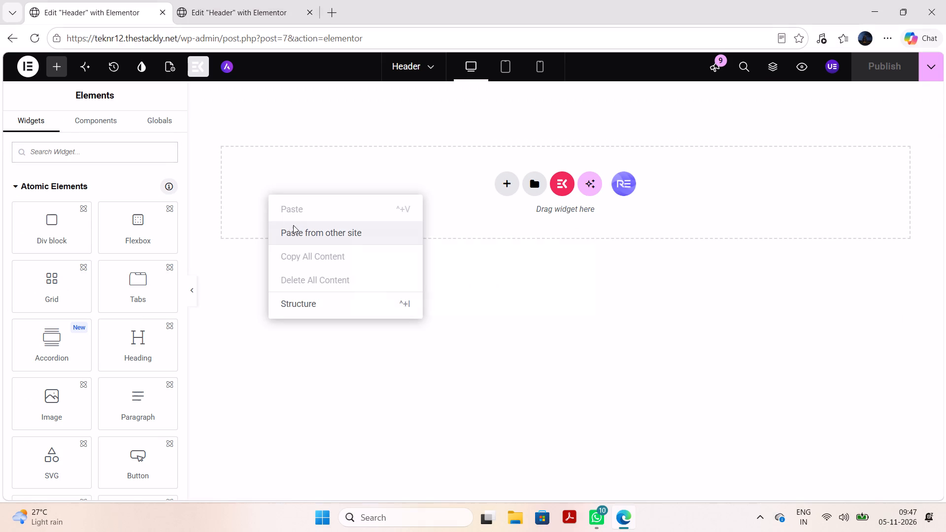
{"action": "key", "text": "ctrl+v"}
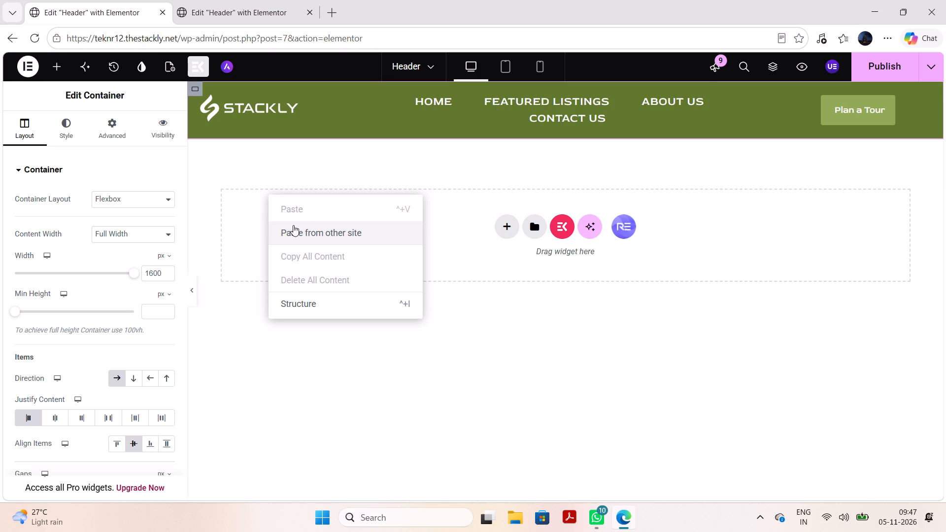
{"action": "left_click", "coordinate": [333, 159]}
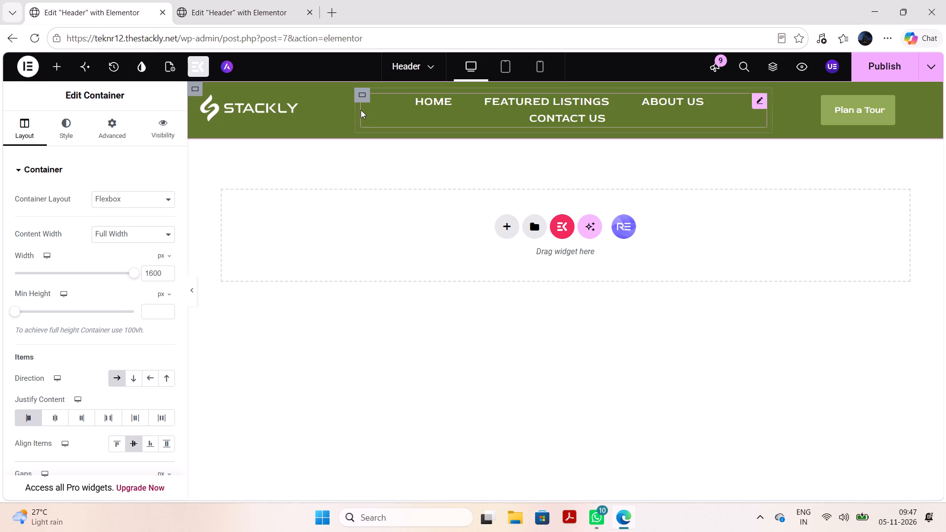
Select the pasted header's outermost container through the Structure tree and open its style settings.
{"action": "left_click", "coordinate": [361, 110]}
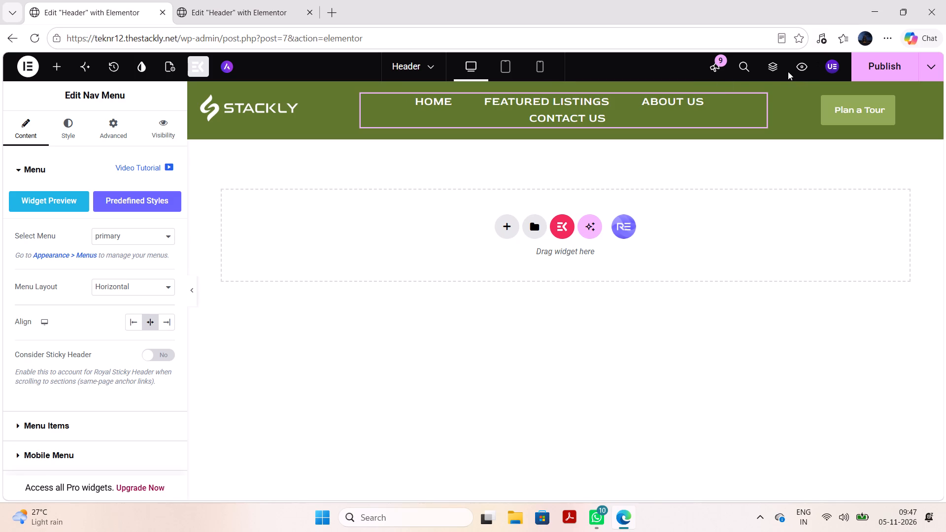
{"action": "left_click", "coordinate": [778, 67]}
{"action": "left_click", "coordinate": [833, 143]}
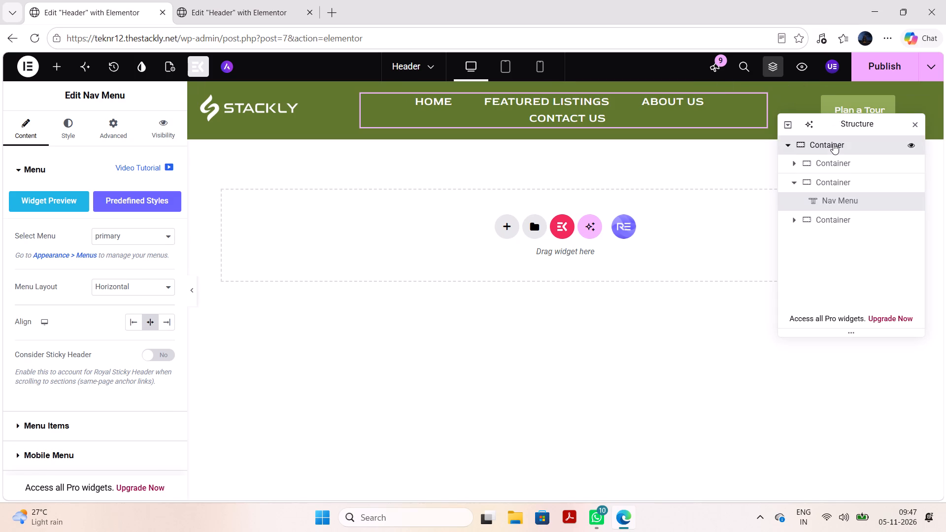
{"action": "left_click", "coordinate": [53, 141]}
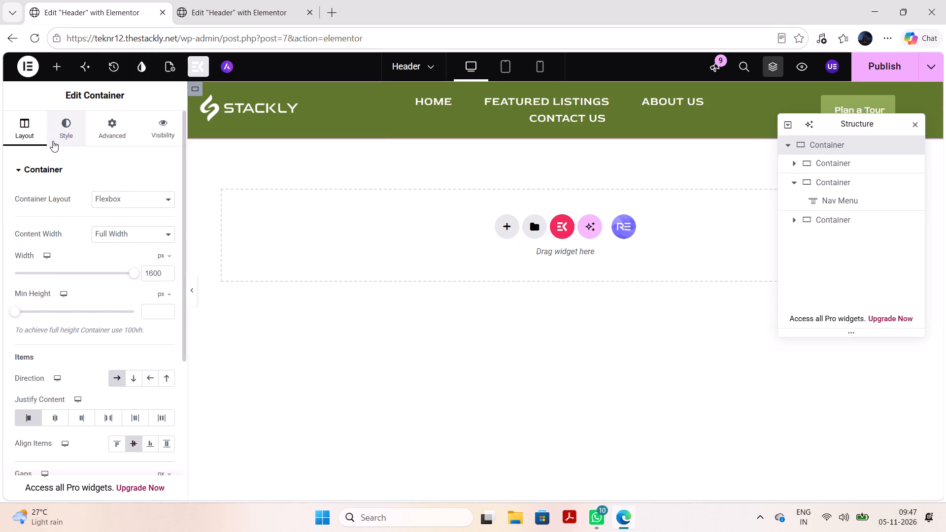
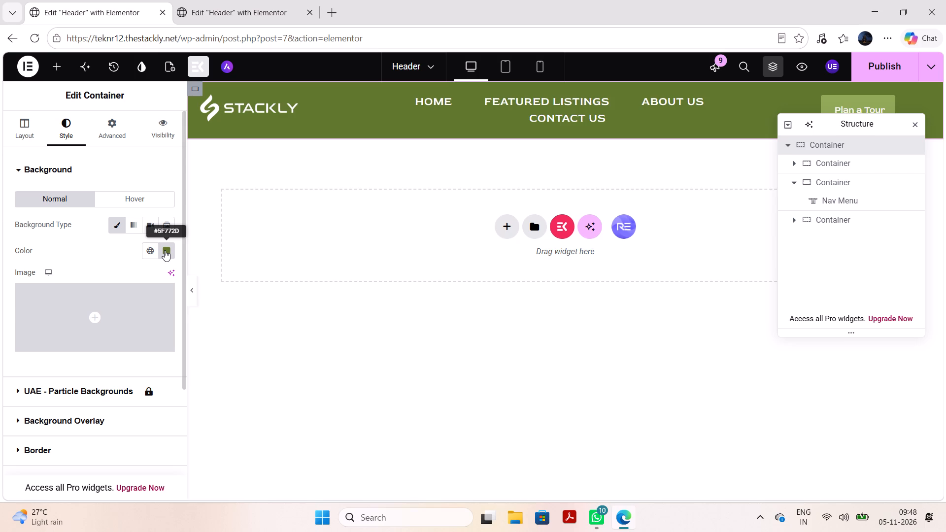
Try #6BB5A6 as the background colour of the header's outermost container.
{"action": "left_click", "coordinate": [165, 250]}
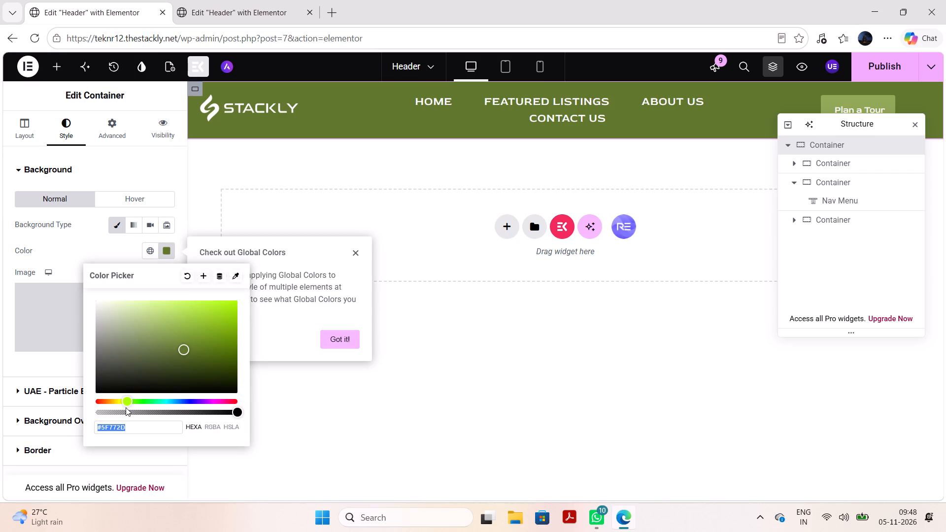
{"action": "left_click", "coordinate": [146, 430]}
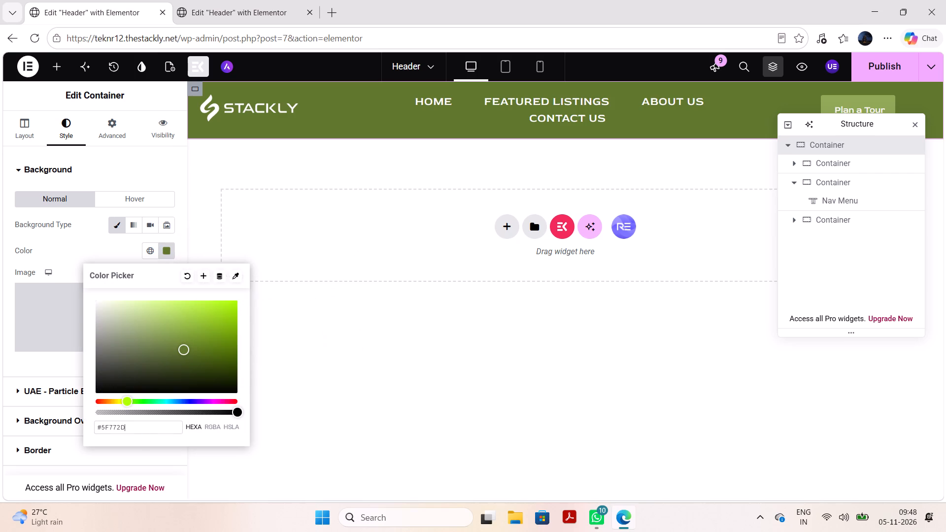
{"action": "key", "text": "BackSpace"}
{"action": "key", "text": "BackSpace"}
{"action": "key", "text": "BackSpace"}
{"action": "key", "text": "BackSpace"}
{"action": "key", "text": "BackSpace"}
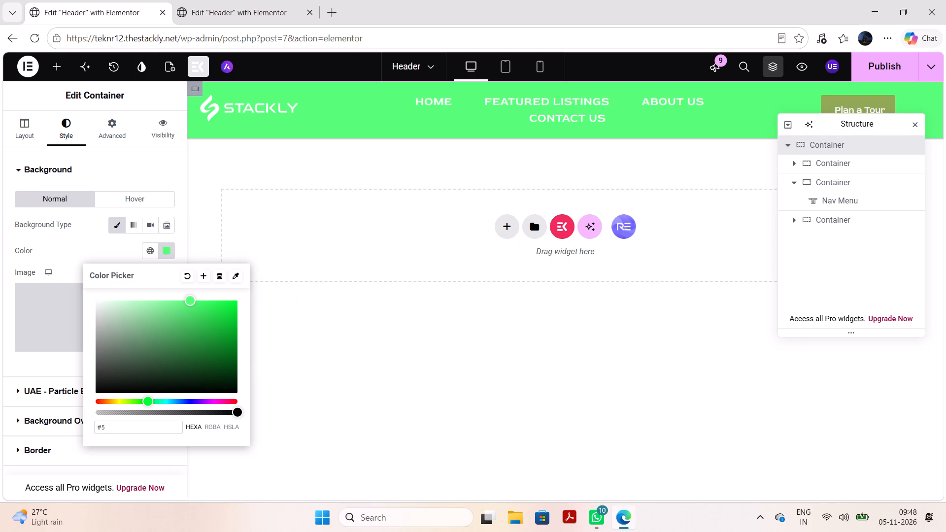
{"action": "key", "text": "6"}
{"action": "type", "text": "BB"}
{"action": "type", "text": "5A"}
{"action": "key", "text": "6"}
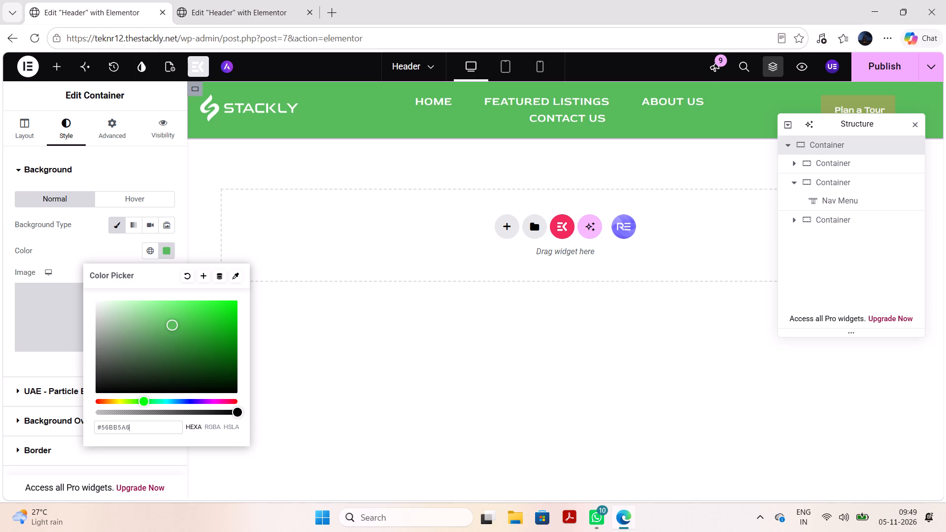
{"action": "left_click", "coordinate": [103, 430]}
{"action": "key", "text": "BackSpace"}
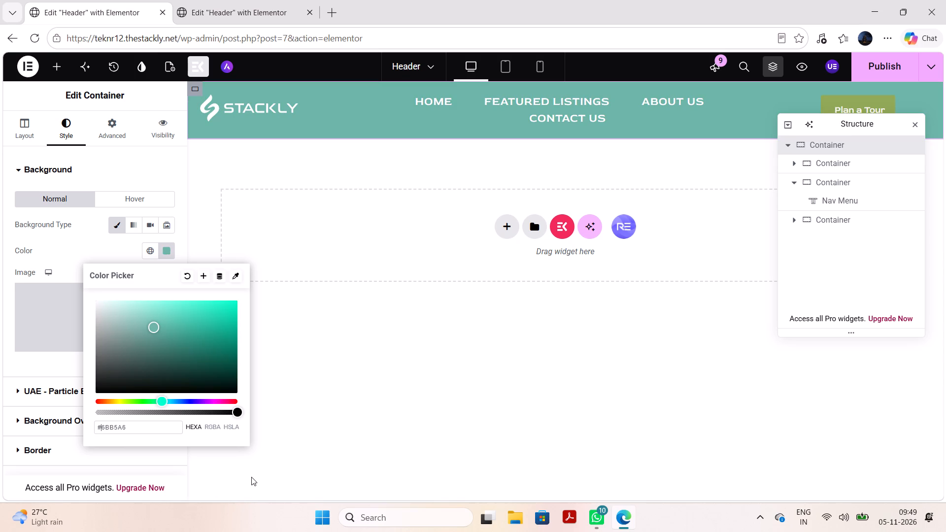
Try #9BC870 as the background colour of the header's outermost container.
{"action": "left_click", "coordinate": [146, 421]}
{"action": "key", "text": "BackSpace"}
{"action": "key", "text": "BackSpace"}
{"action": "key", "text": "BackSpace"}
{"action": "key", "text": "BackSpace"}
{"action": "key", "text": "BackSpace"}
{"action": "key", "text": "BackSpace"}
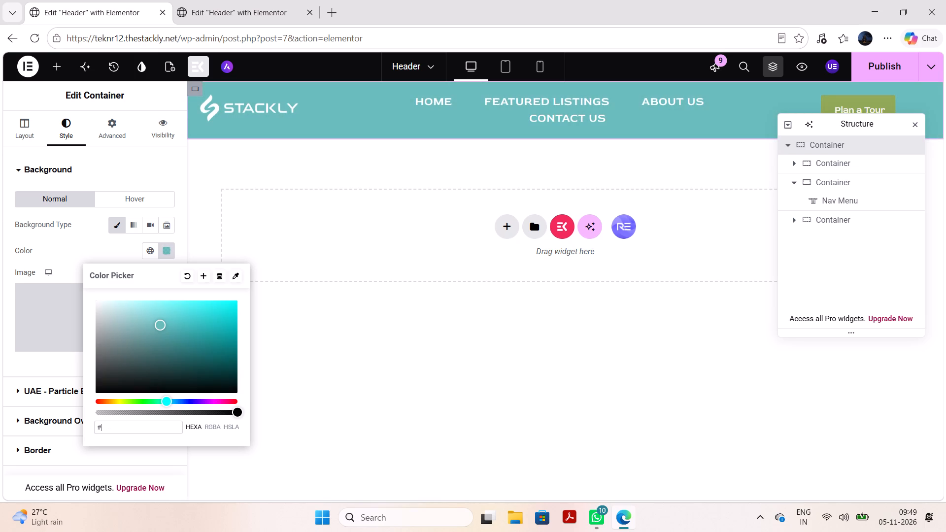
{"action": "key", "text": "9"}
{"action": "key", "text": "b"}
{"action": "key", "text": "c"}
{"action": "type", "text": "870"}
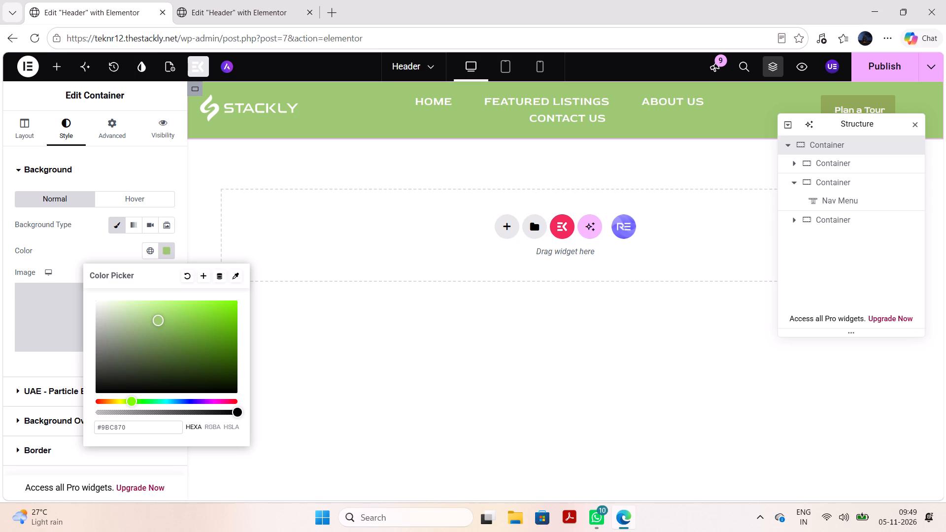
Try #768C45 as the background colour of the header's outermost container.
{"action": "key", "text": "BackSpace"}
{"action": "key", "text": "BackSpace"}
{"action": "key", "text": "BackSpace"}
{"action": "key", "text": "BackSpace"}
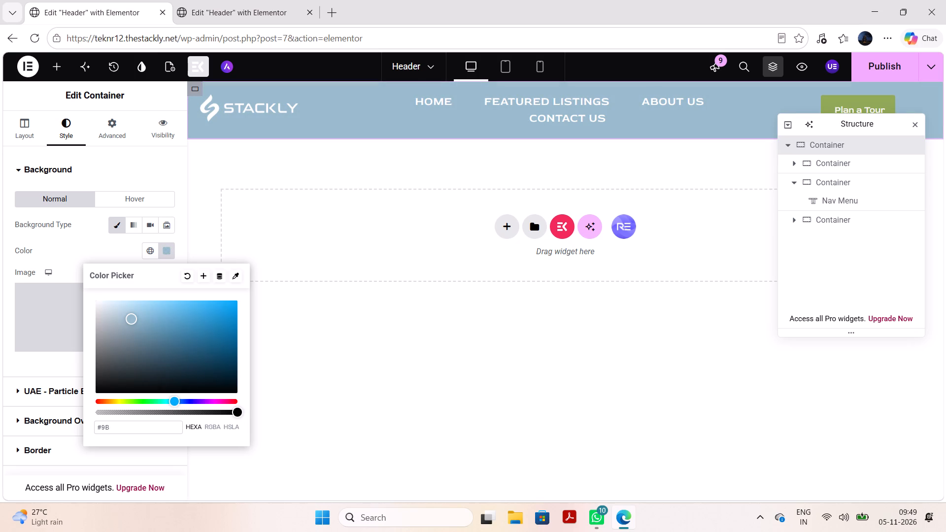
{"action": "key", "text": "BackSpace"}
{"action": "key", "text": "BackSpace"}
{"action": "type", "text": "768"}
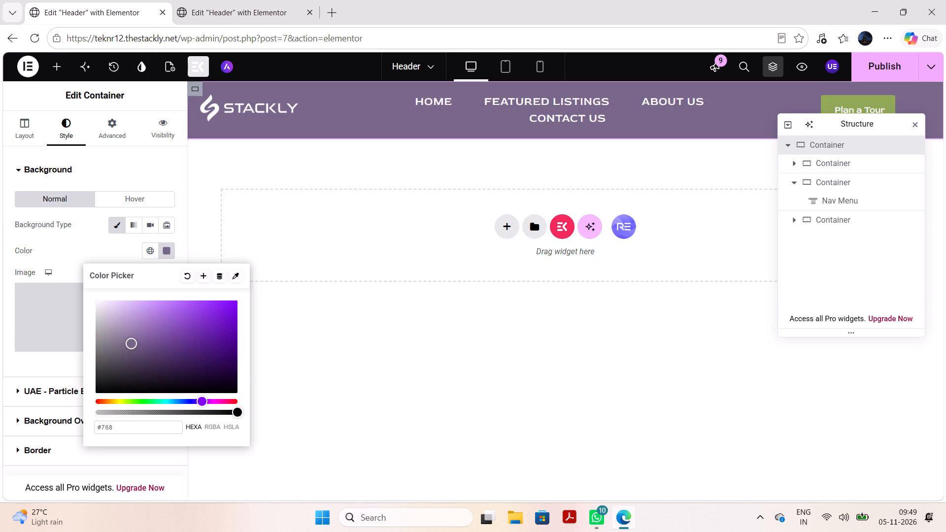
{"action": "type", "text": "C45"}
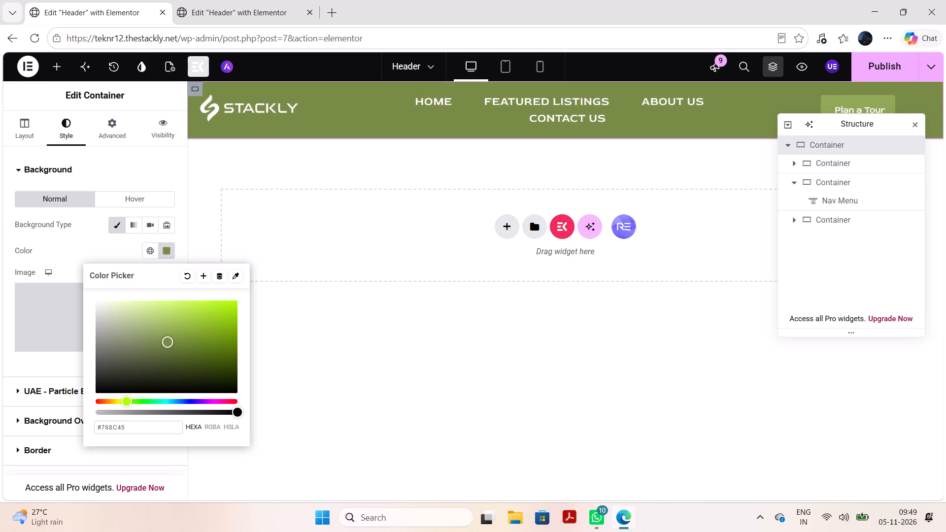
Set the background colour of the header's outermost container to #3F7373.
{"action": "key", "text": "BackSpace"}
{"action": "key", "text": "BackSpace"}
{"action": "key", "text": "BackSpace"}
{"action": "key", "text": "BackSpace"}
{"action": "key", "text": "BackSpace"}
{"action": "key", "text": "BackSpace"}
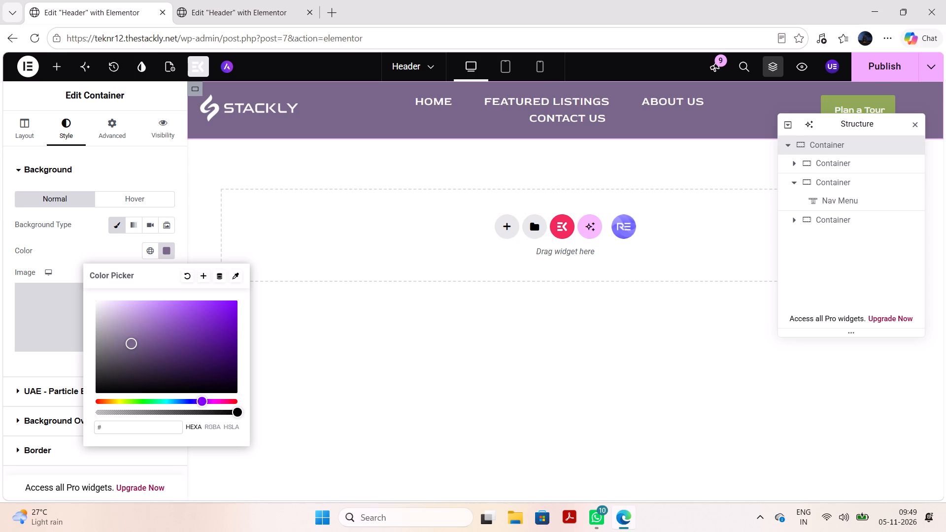
{"action": "type", "text": "3F"}
{"action": "key", "text": "7"}
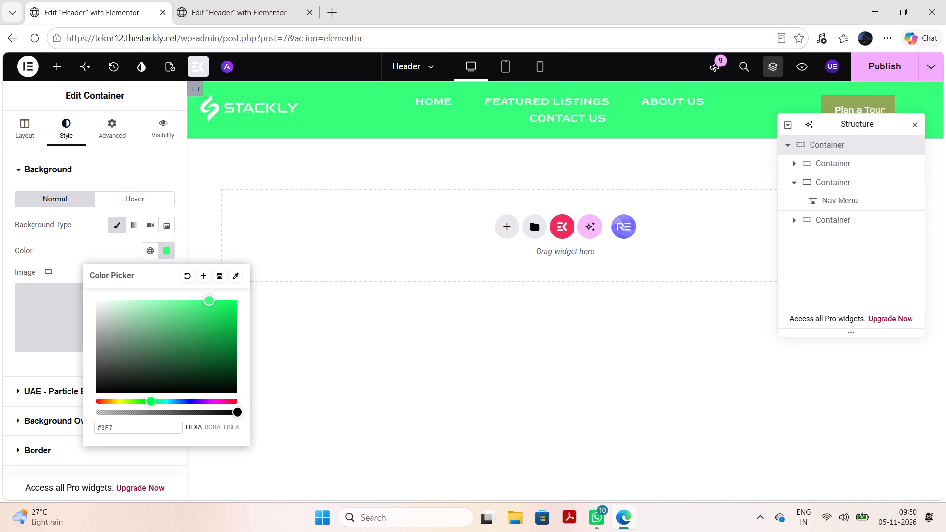
{"action": "type", "text": "373"}
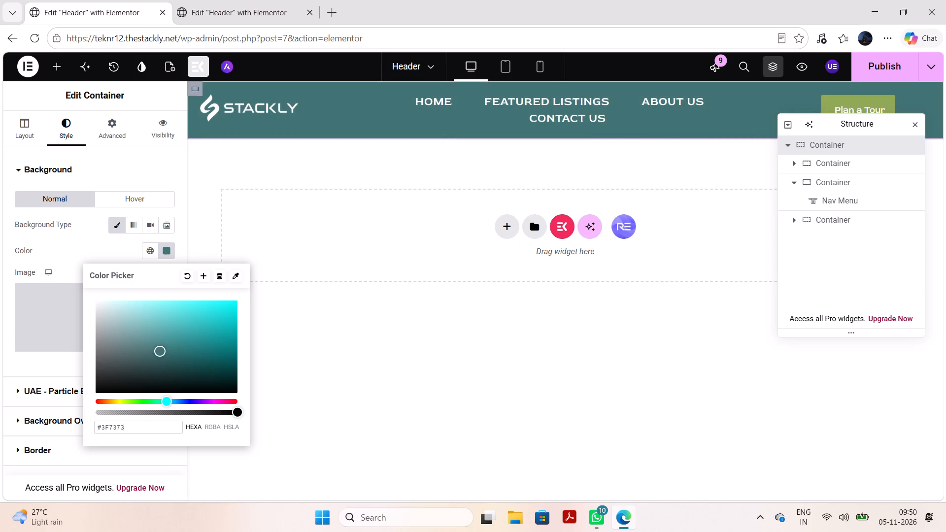
Save the container's background colour as a global colour named "New Global ColorMAIN".
{"action": "left_click", "coordinate": [204, 277]}
{"action": "key", "text": "m"}
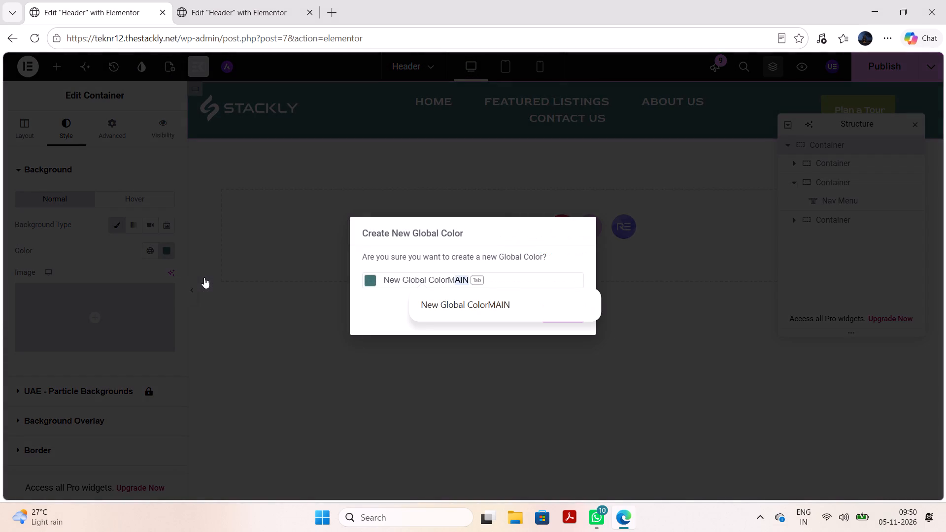
{"action": "type", "text": "AIN"}
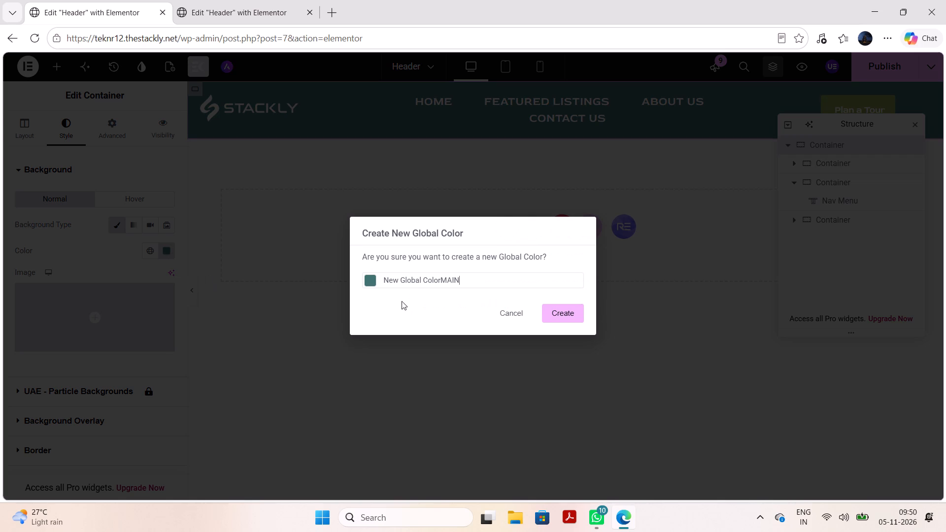
{"action": "left_click", "coordinate": [562, 317]}
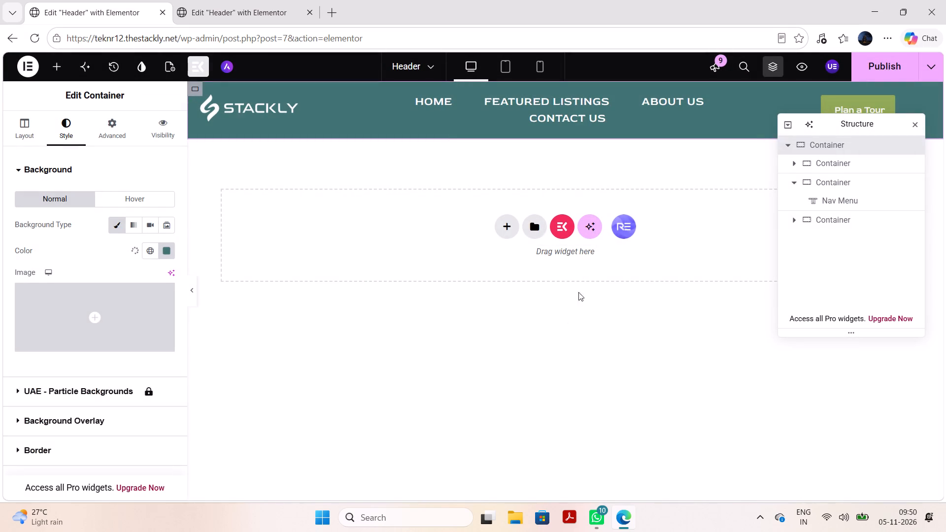
Set the first gradient background colour of the Plan a Tour button to #768C45.
{"action": "left_click", "coordinate": [858, 100]}
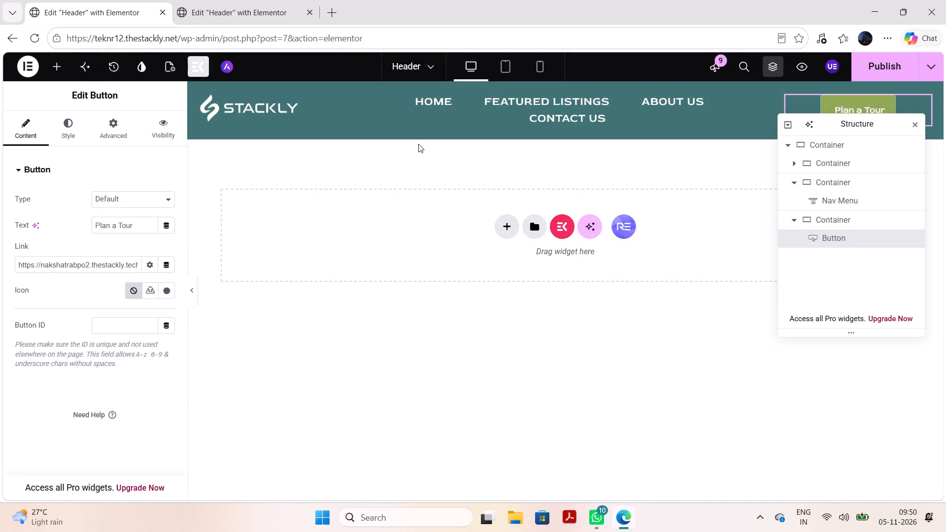
{"action": "left_click", "coordinate": [62, 143]}
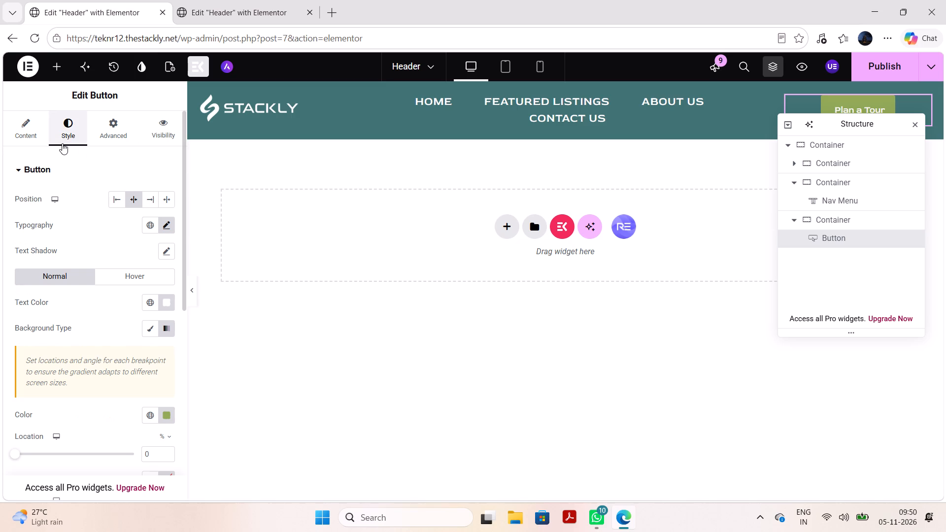
{"action": "left_click", "coordinate": [167, 411]}
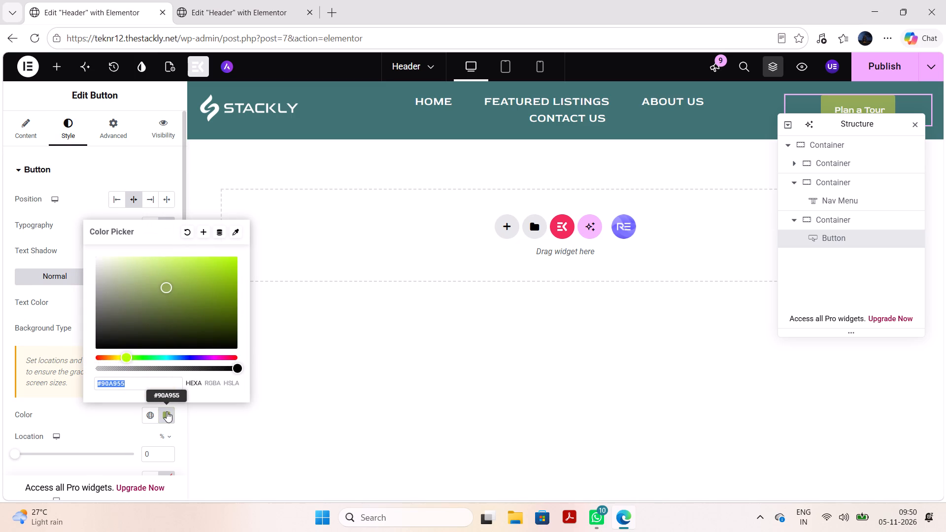
{"action": "left_click", "coordinate": [143, 381]}
{"action": "key", "text": "BackSpace"}
{"action": "key", "text": "BackSpace"}
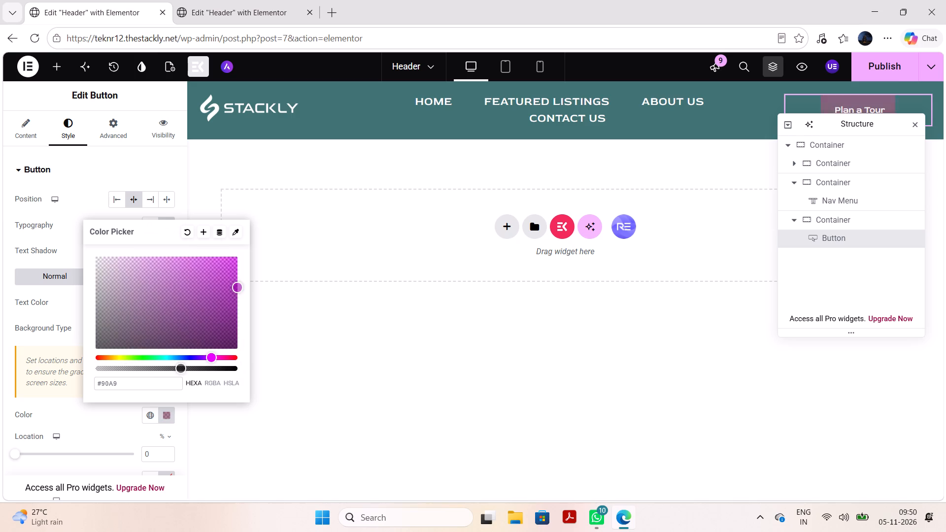
{"action": "key", "text": "BackSpace"}
{"action": "key", "text": "BackSpace"}
{"action": "key", "text": "BackSpace"}
{"action": "key", "text": "BackSpace"}
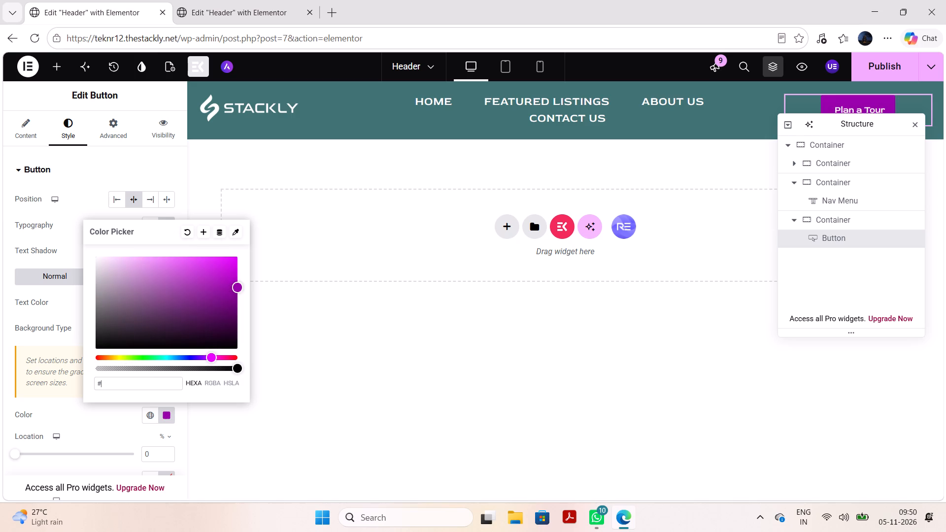
{"action": "type", "text": "768"}
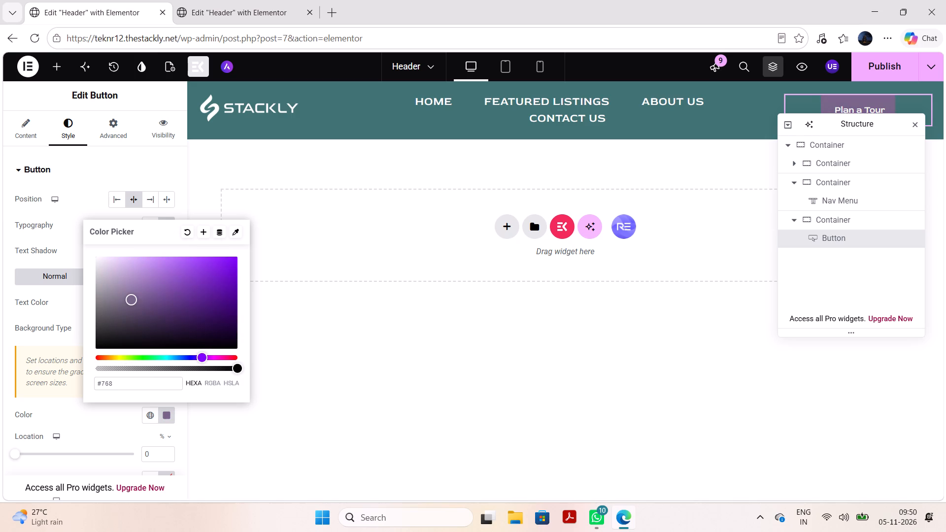
{"action": "type", "text": "C45"}
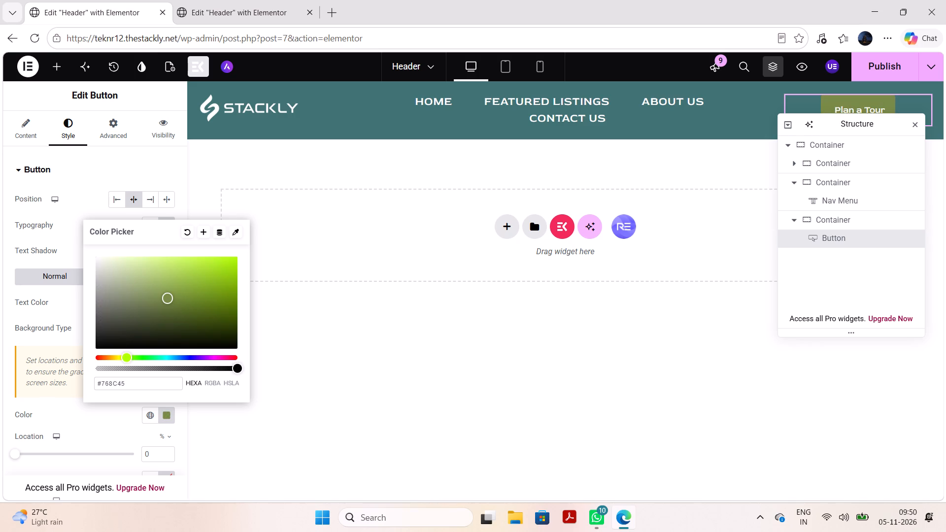
Save the button's first gradient colour as a global colour named "New Global Color2MAIN".
{"action": "left_click", "coordinate": [204, 234]}
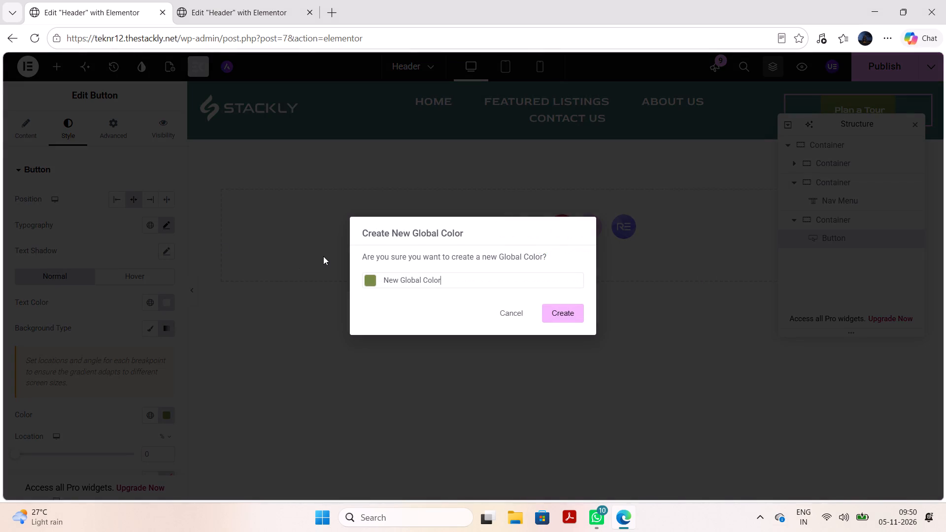
{"action": "type", "text": "2MAIN"}
{"action": "left_click", "coordinate": [562, 312]}
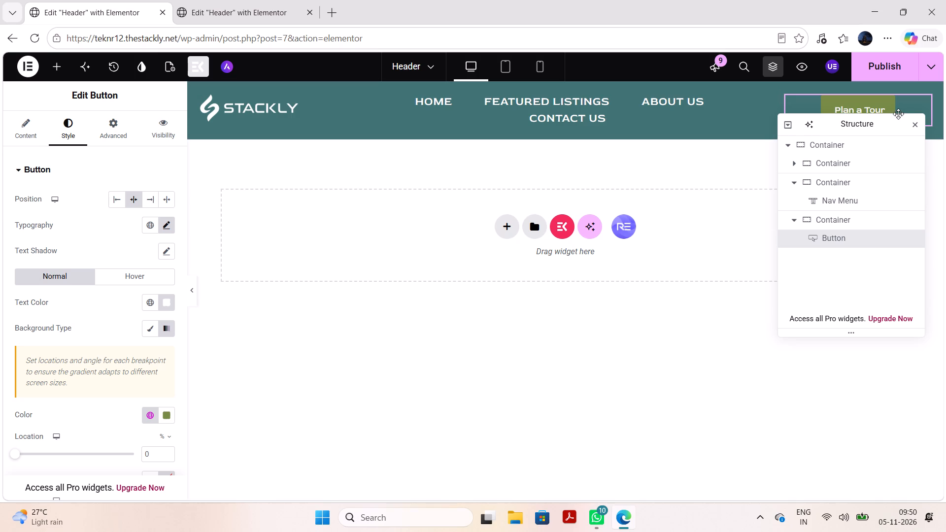
Close the Structure tree that covers part of the header.
{"action": "left_click", "coordinate": [919, 124]}
{"action": "left_click", "coordinate": [777, 256]}
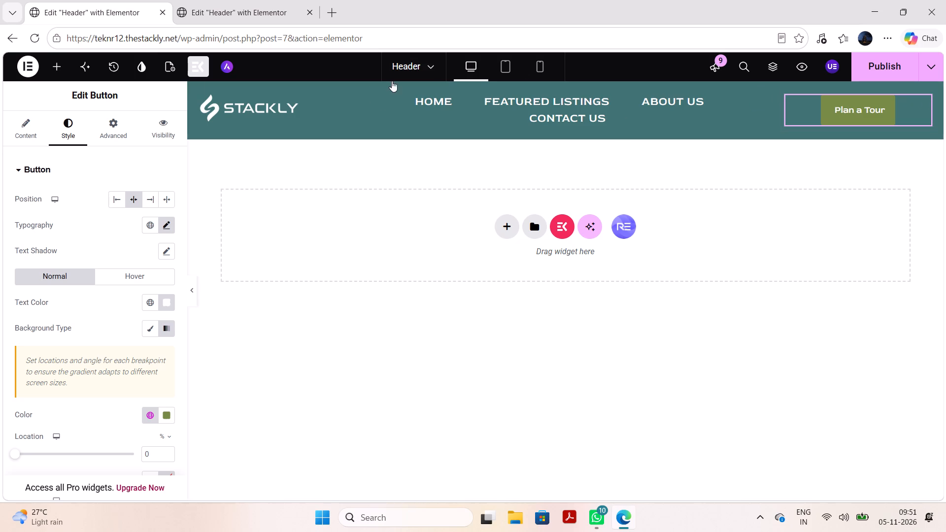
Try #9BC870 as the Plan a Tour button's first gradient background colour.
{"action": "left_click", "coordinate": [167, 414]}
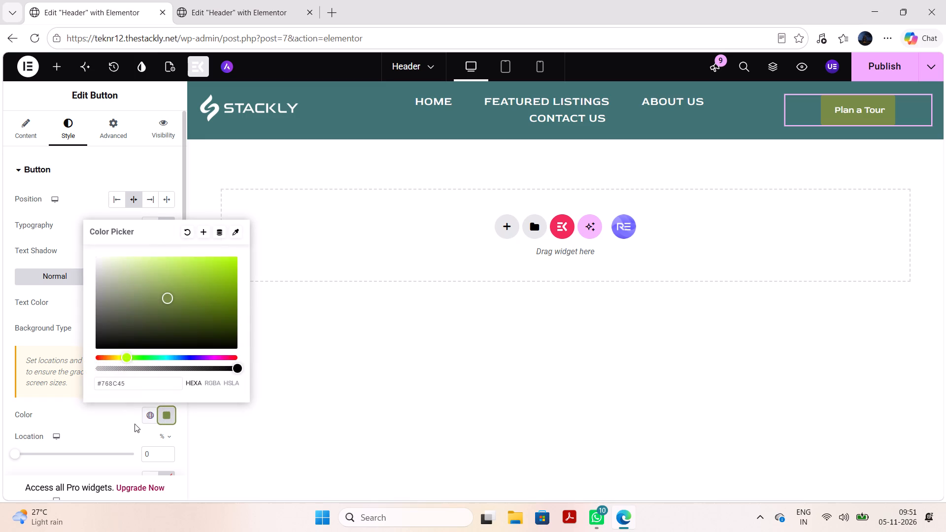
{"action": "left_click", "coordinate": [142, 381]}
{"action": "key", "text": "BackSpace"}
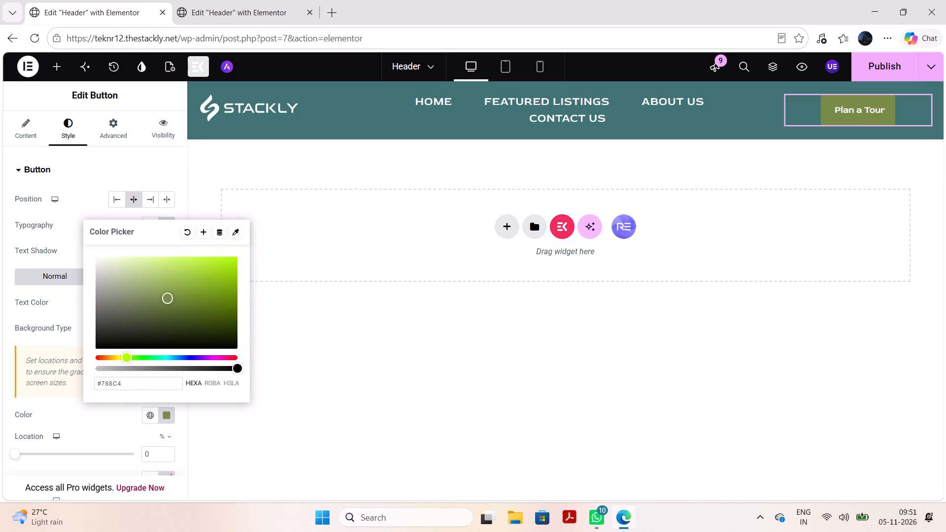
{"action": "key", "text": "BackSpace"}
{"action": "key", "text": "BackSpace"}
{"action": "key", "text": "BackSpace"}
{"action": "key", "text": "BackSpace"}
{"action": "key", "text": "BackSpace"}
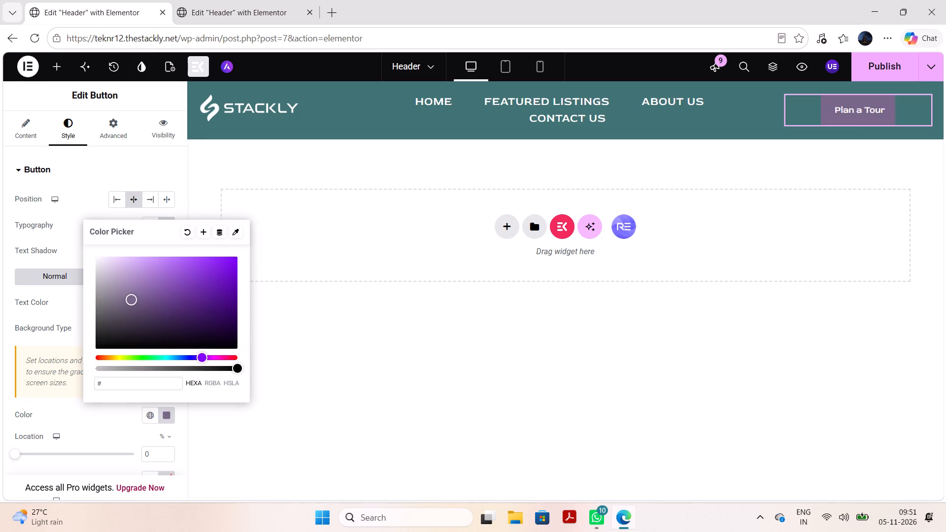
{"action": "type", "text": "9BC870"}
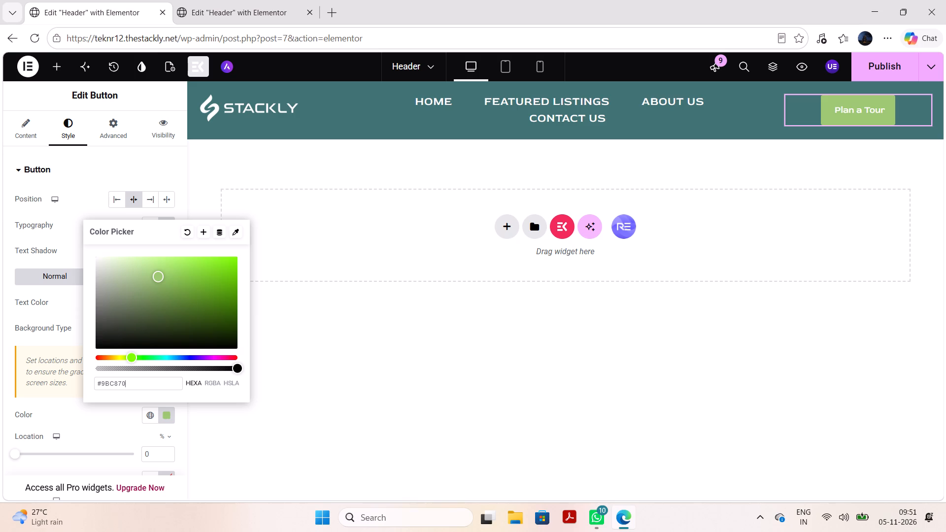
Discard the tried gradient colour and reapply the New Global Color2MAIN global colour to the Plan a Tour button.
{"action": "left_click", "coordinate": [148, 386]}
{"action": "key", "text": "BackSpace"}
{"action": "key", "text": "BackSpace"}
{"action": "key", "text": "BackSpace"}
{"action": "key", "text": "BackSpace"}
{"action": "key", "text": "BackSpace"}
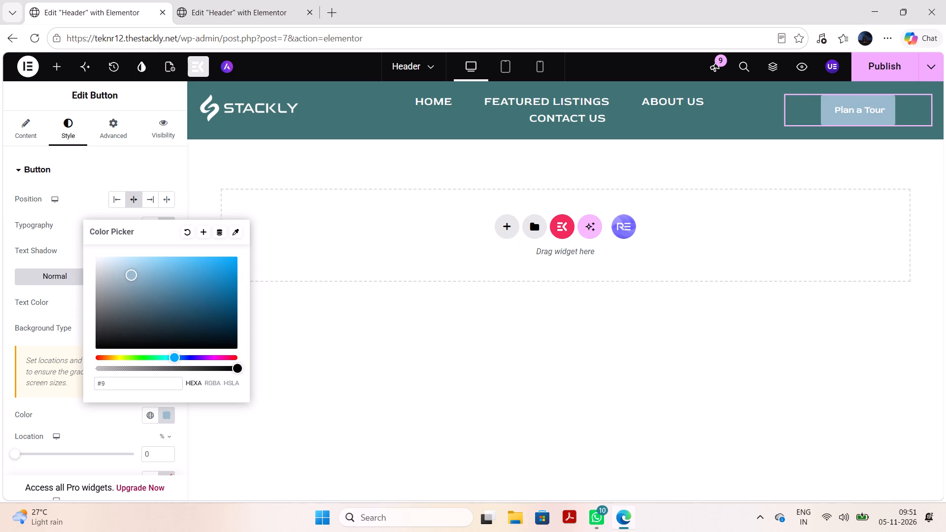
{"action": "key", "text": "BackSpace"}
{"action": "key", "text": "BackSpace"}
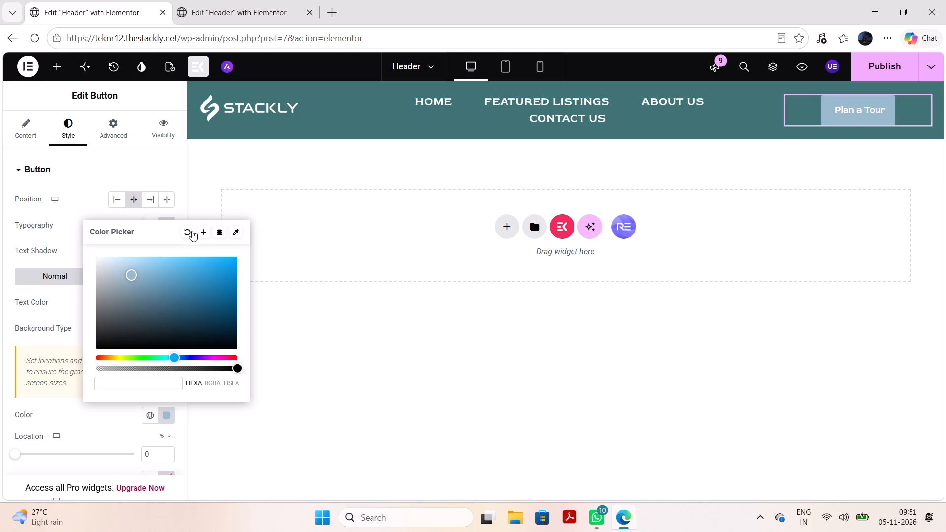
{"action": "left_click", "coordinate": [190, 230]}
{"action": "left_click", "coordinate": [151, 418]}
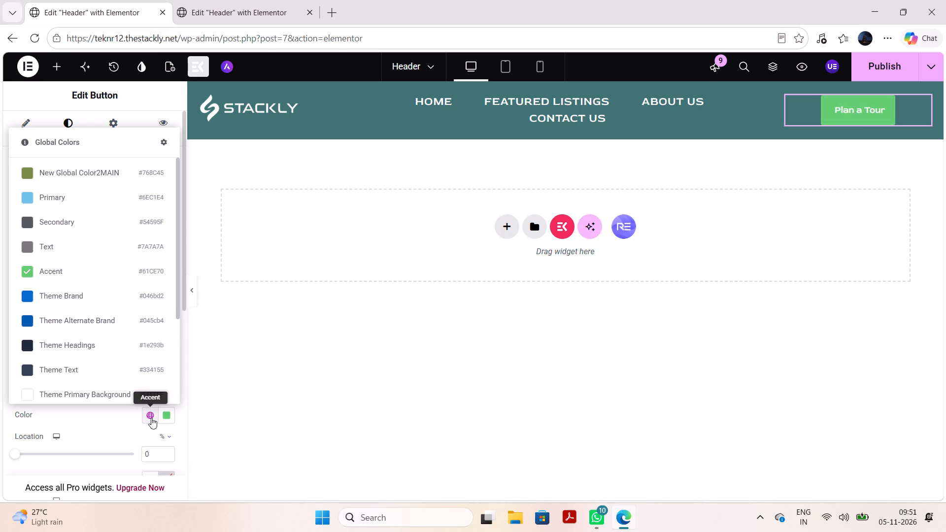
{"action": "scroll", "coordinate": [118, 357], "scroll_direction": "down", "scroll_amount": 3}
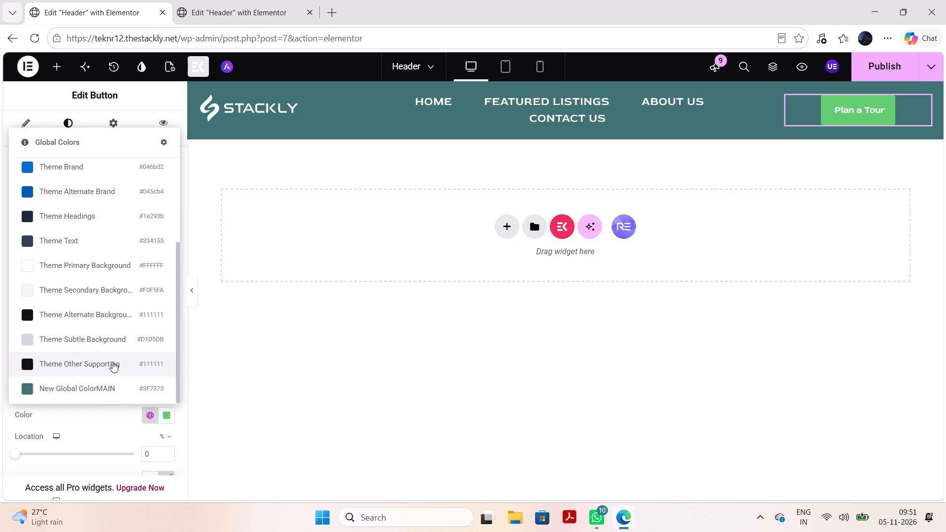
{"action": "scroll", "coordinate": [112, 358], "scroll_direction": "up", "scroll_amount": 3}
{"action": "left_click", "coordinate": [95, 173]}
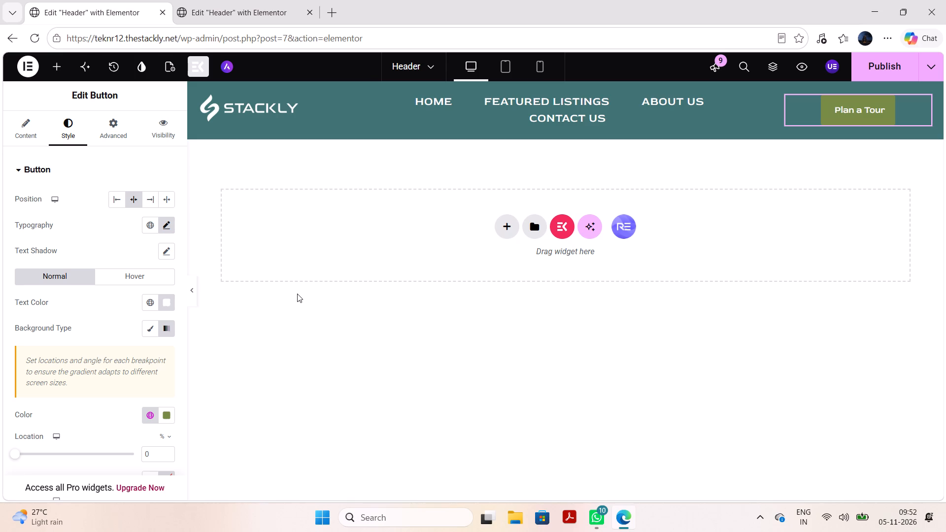
Switch to the tablet portrait preview and expand the header's hamburger navigation menu.
{"action": "left_click", "coordinate": [504, 66]}
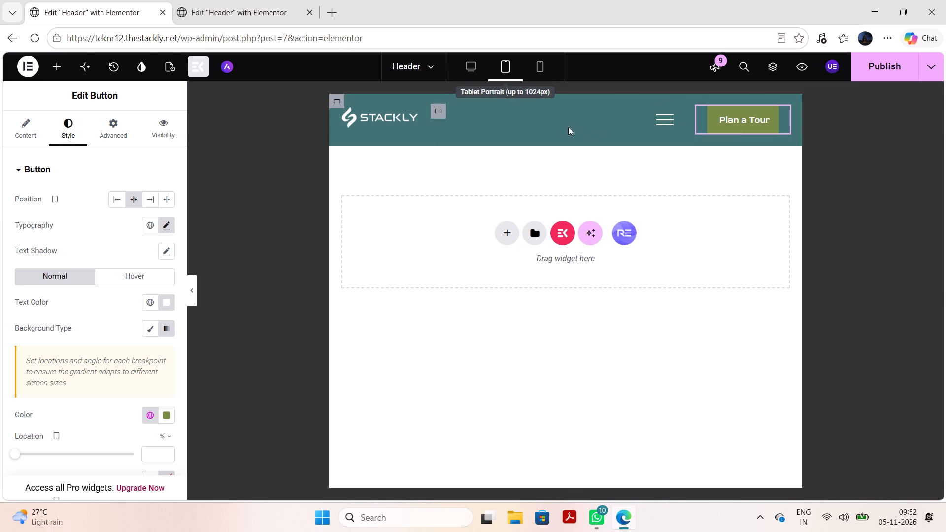
{"action": "left_click", "coordinate": [665, 122]}
{"action": "left_click", "coordinate": [658, 128]}
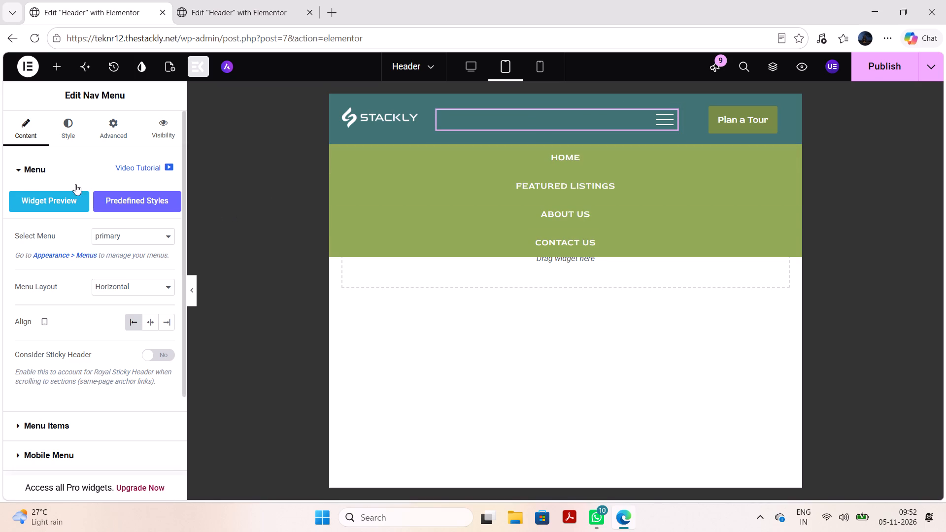
Set the Nav Menu's normal-state mobile menu background to the New Global Color2MAIN global colour.
{"action": "left_click", "coordinate": [63, 167]}
{"action": "left_click", "coordinate": [63, 222]}
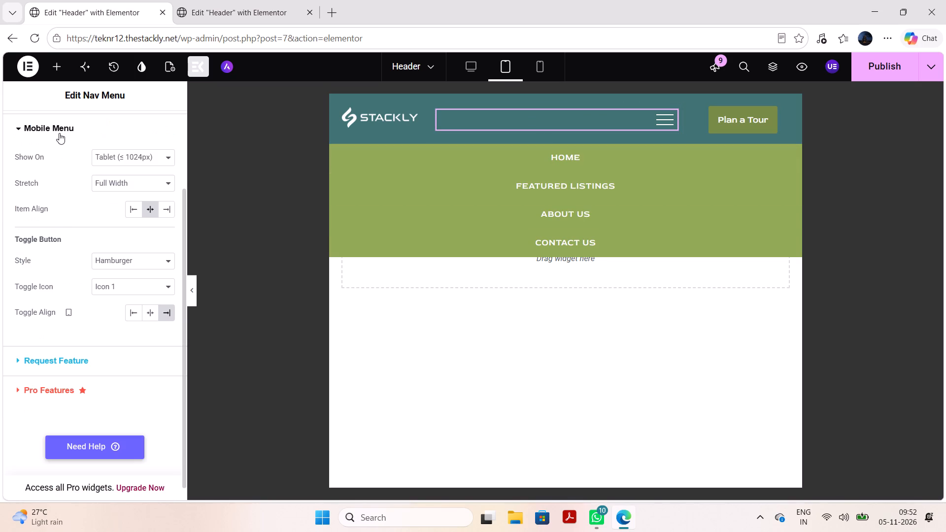
{"action": "scroll", "coordinate": [59, 131], "scroll_direction": "up", "scroll_amount": 2}
{"action": "left_click", "coordinate": [63, 131]}
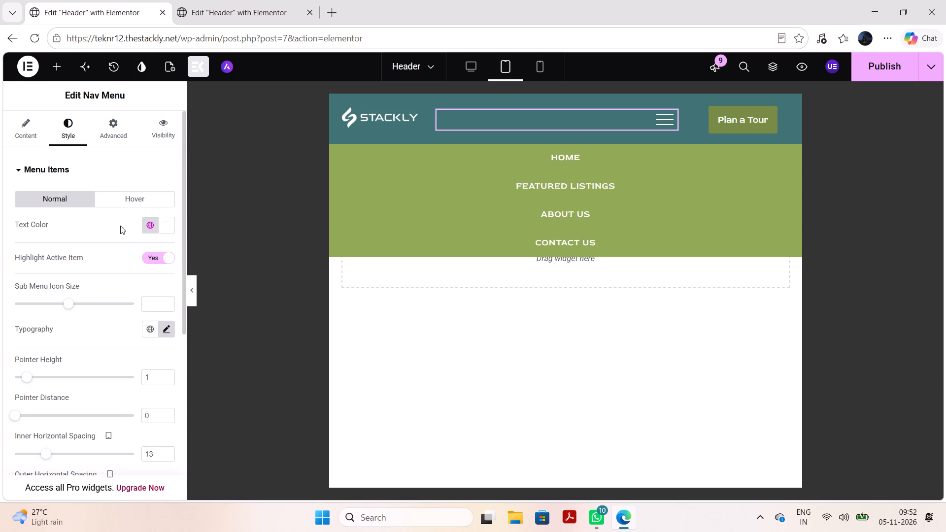
{"action": "left_click", "coordinate": [139, 197]}
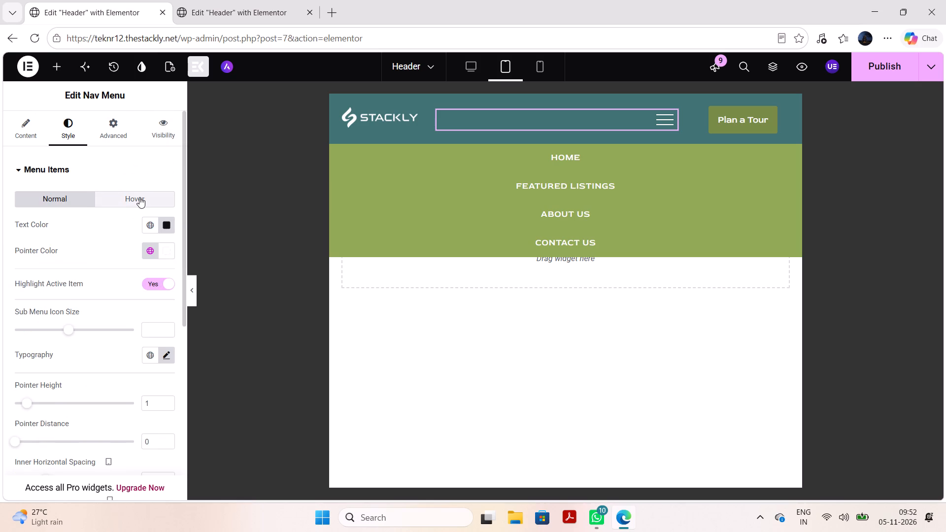
{"action": "left_click", "coordinate": [71, 199]}
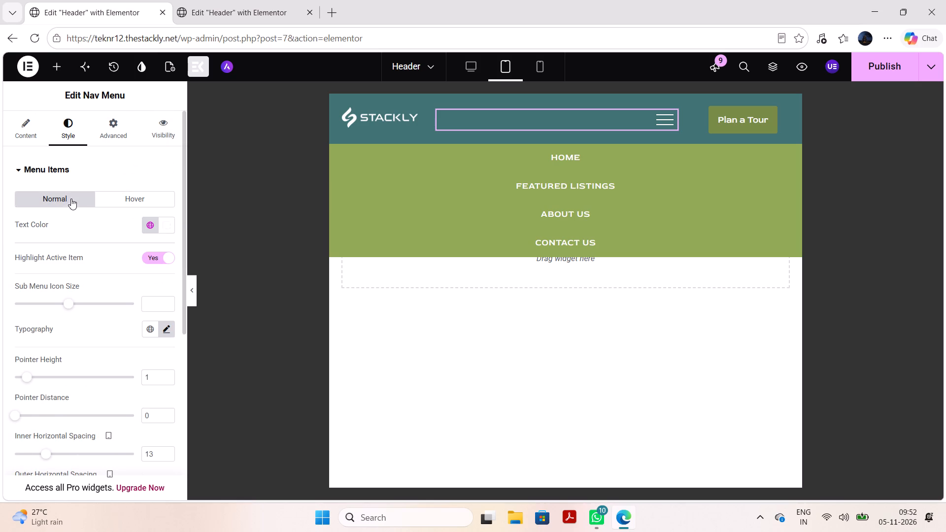
{"action": "left_click", "coordinate": [42, 169]}
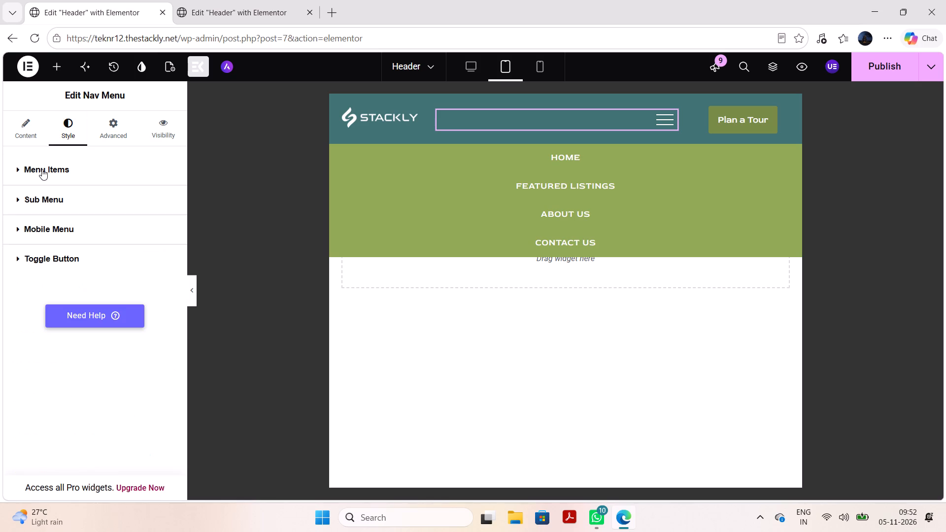
{"action": "left_click", "coordinate": [39, 227]}
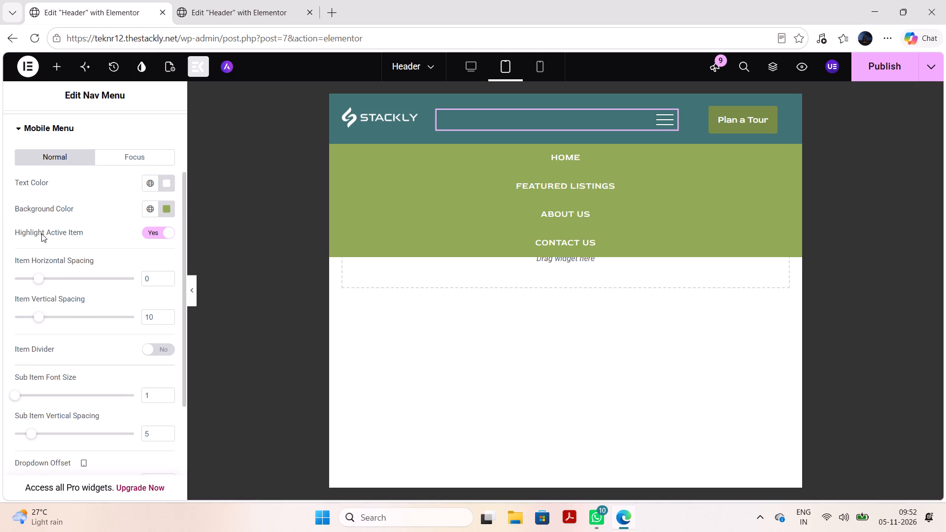
{"action": "left_click", "coordinate": [164, 210]}
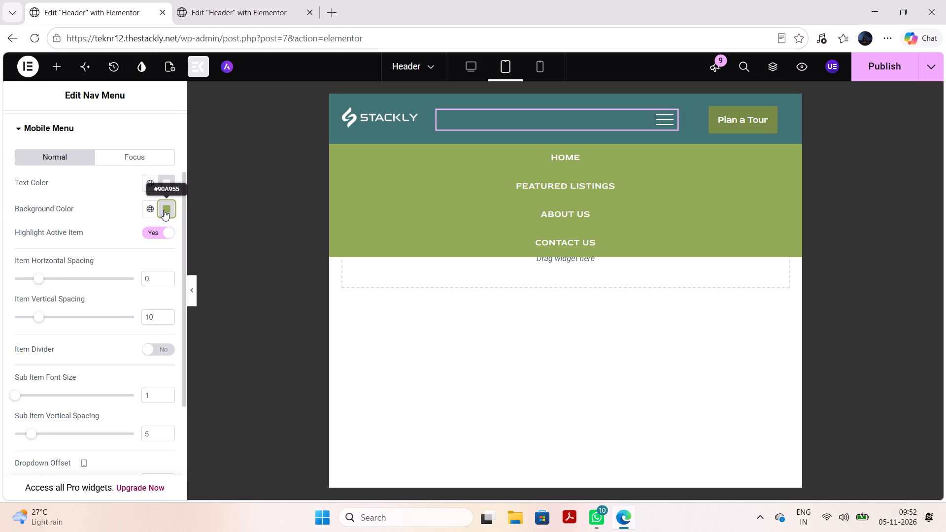
{"action": "left_click", "coordinate": [150, 204]}
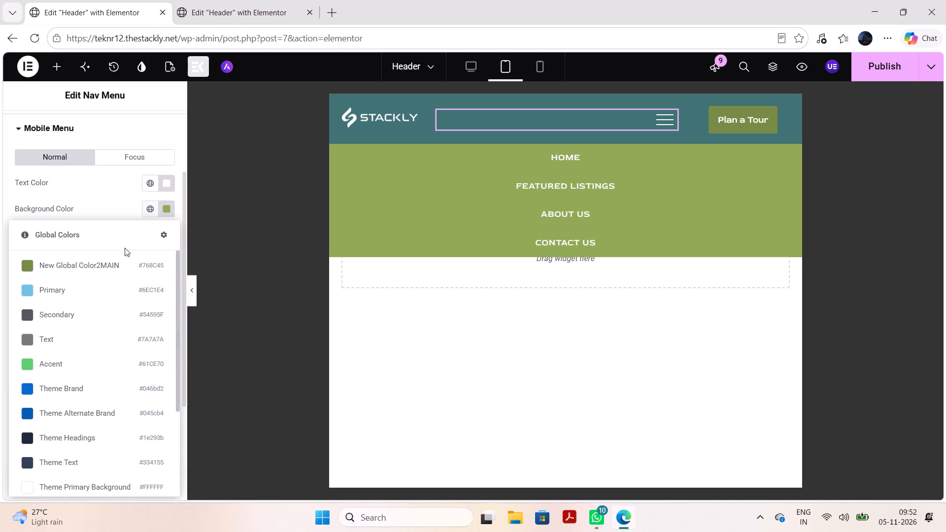
{"action": "left_click", "coordinate": [120, 261]}
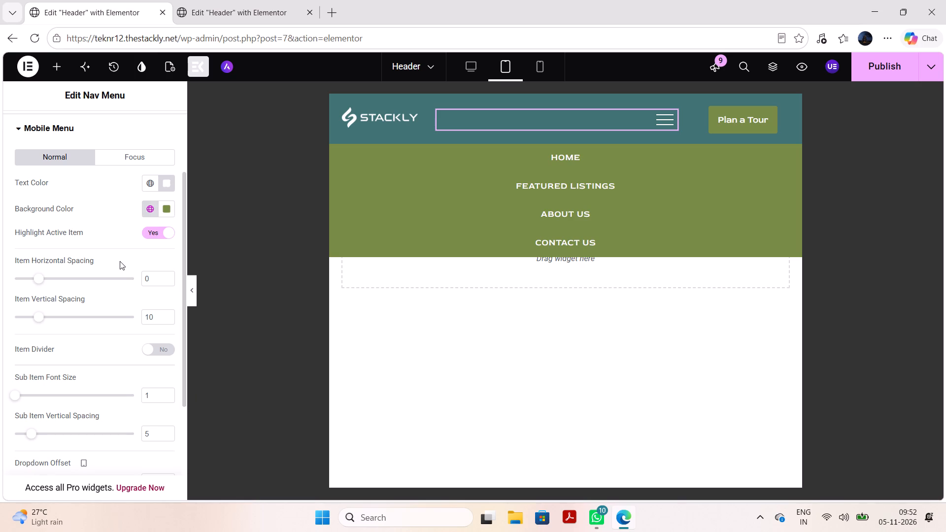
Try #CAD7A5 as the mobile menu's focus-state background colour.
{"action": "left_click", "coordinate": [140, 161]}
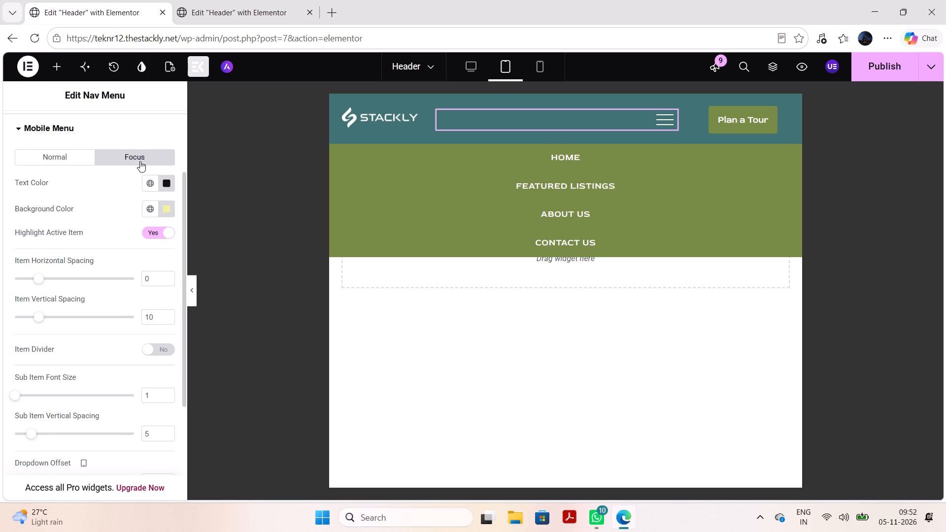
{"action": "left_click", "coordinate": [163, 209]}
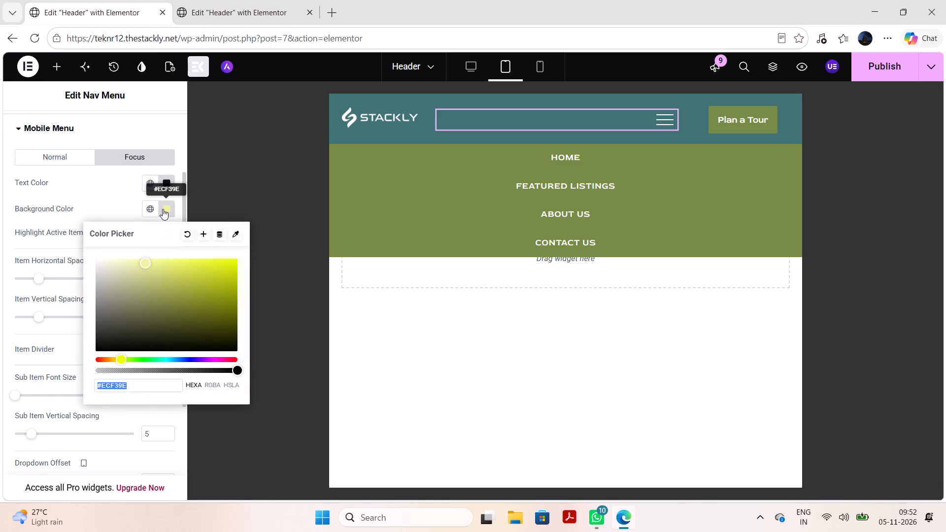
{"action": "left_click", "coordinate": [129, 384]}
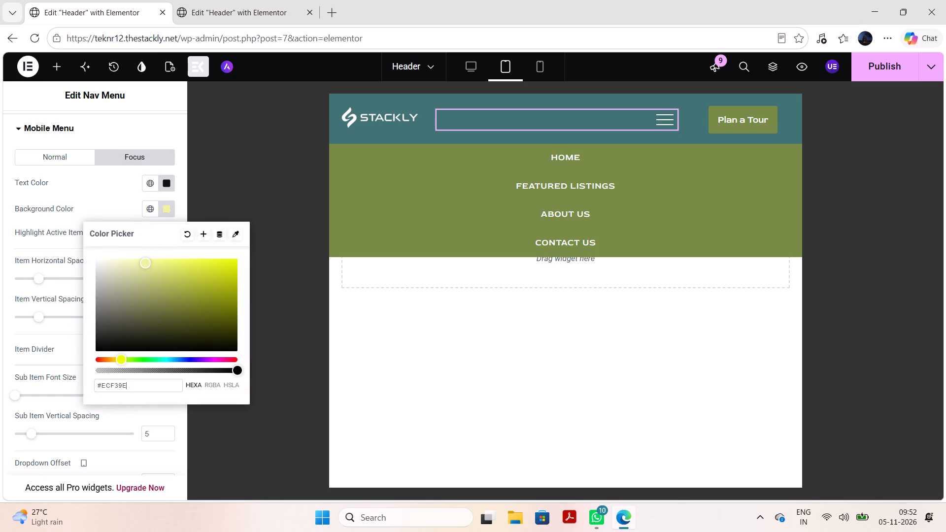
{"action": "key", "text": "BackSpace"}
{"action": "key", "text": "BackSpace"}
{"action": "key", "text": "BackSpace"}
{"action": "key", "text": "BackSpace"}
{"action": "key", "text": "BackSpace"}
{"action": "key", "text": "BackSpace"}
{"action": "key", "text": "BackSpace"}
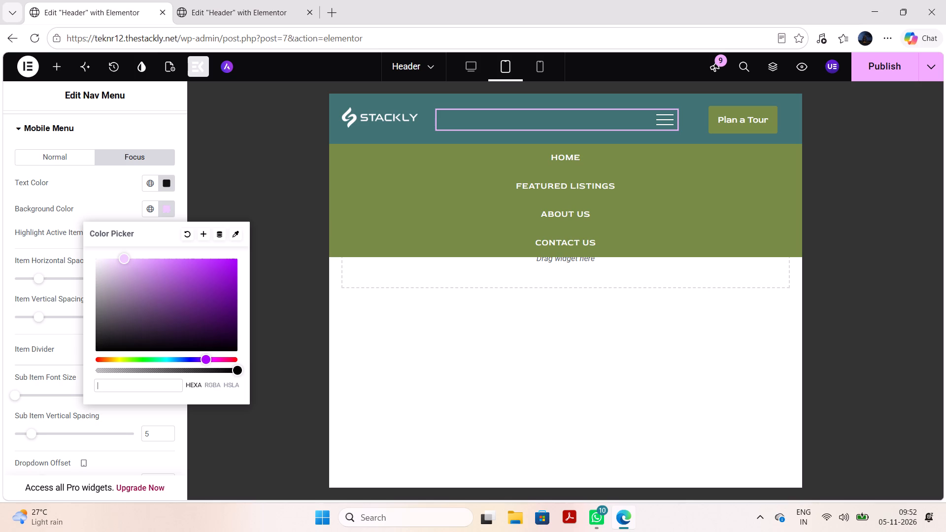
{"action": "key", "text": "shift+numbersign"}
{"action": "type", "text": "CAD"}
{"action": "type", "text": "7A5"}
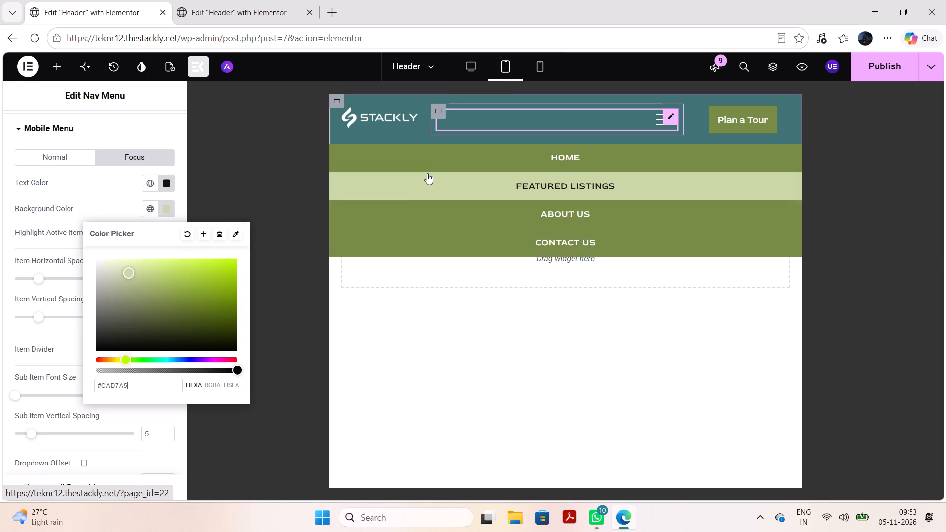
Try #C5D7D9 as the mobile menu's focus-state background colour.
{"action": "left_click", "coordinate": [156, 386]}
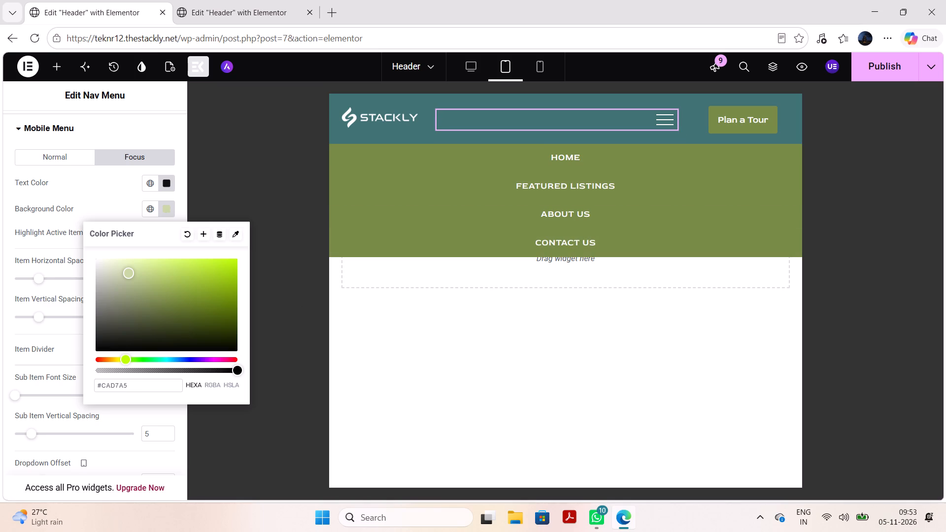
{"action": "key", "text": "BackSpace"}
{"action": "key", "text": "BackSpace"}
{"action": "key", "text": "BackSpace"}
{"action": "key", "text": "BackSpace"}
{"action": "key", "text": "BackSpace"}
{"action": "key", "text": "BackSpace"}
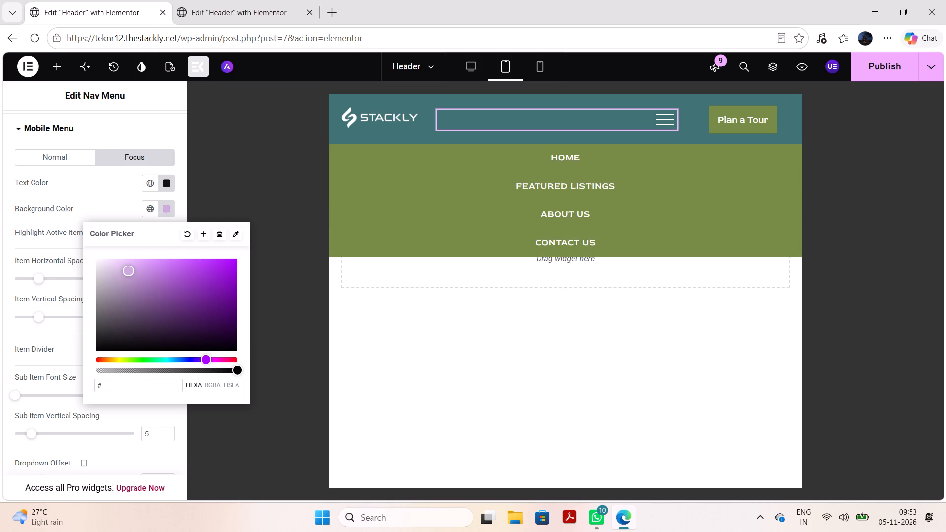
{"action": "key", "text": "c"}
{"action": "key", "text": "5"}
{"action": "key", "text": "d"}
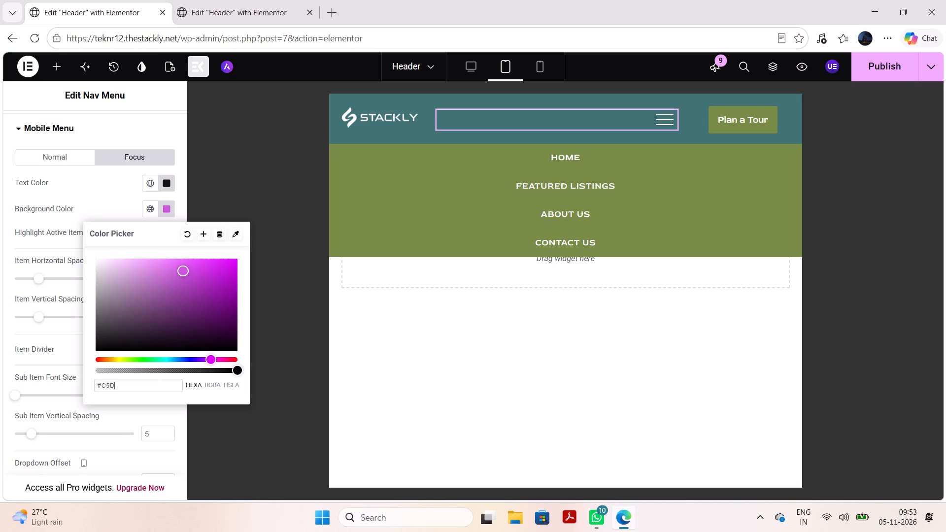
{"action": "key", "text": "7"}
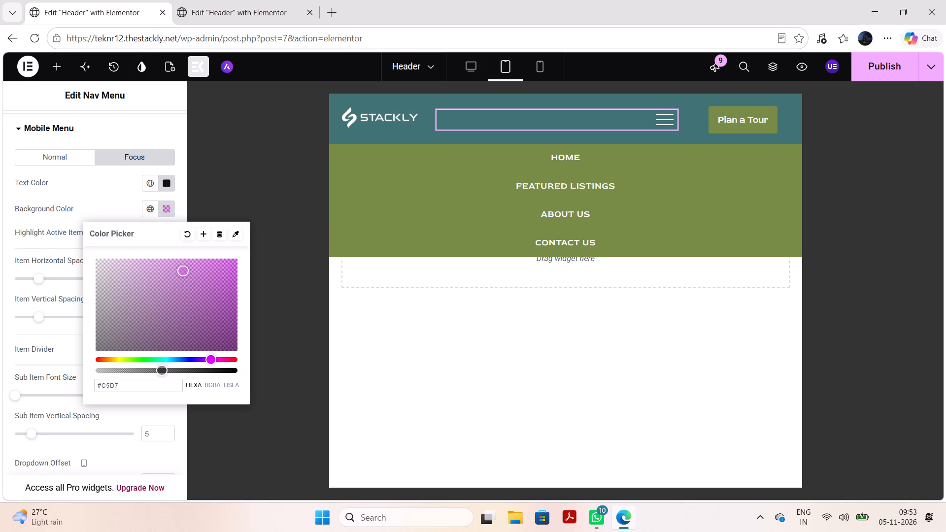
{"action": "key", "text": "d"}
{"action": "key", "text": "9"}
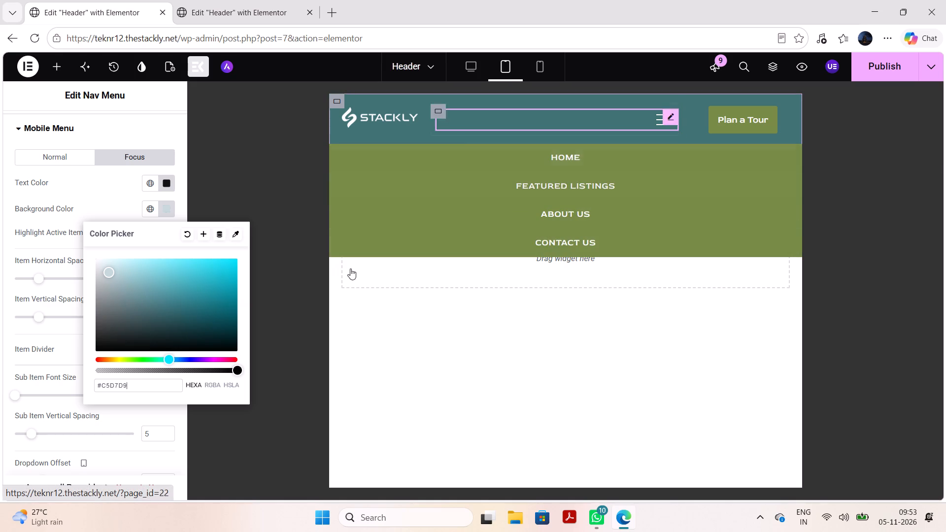
Set the mobile menu's focus-state background colour to #A8BDBF and publish the Header template.
{"action": "left_click", "coordinate": [165, 384]}
{"action": "key", "text": "BackSpace"}
{"action": "key", "text": "BackSpace"}
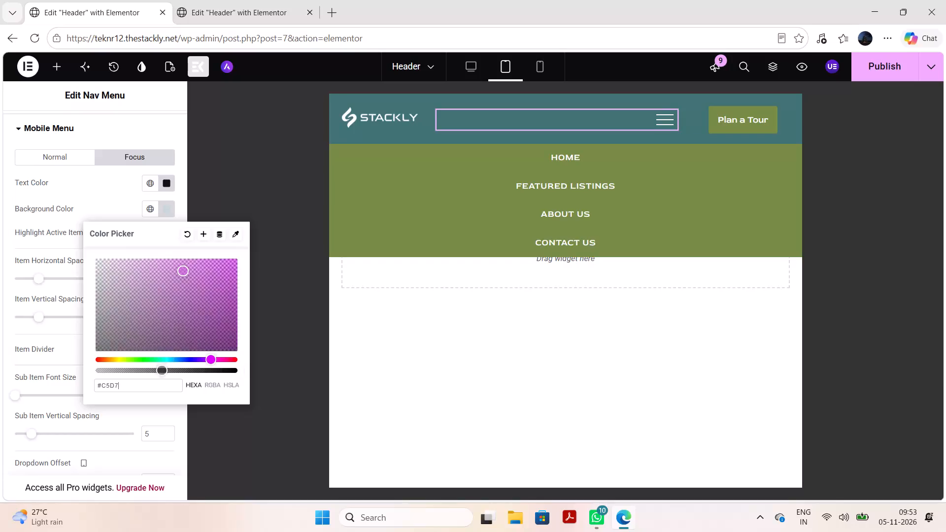
{"action": "key", "text": "BackSpace"}
{"action": "key", "text": "BackSpace"}
{"action": "key", "text": "BackSpace"}
{"action": "key", "text": "BackSpace"}
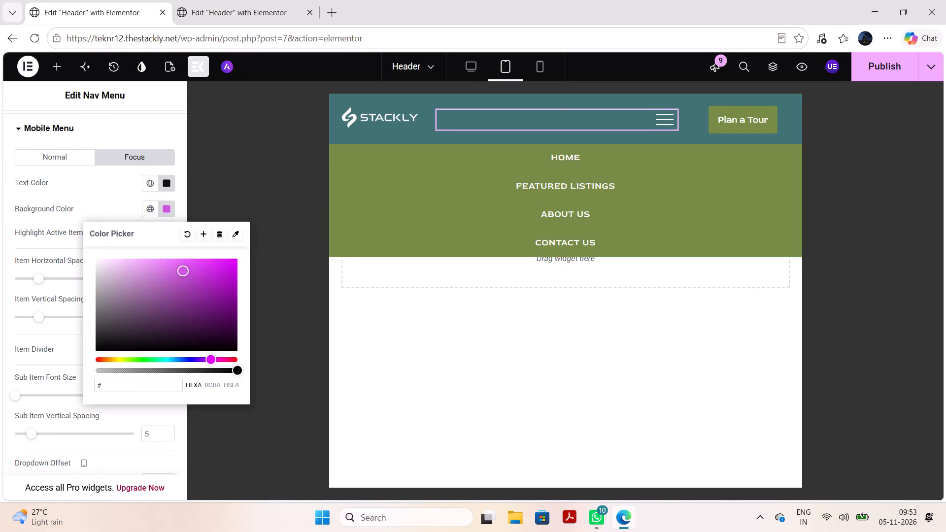
{"action": "key", "text": "a"}
{"action": "key", "text": "8"}
{"action": "key", "text": "b"}
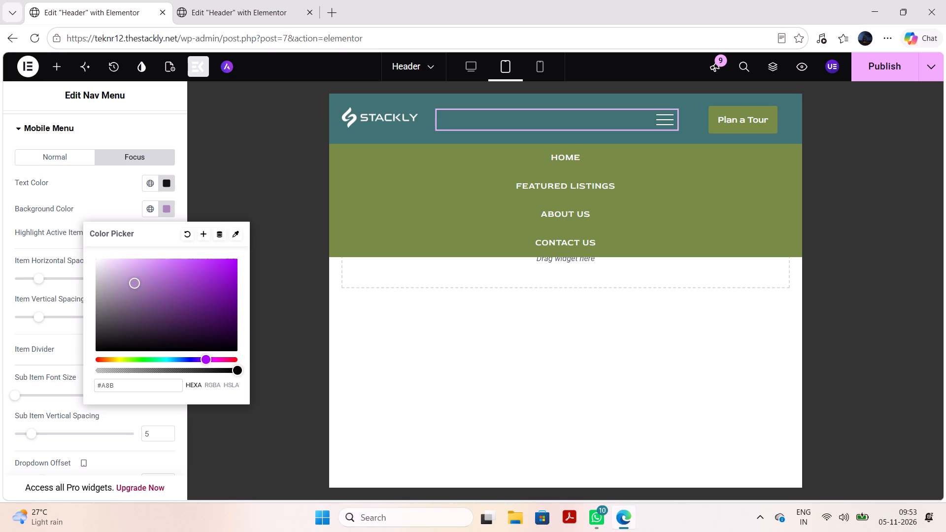
{"action": "type", "text": "DBF"}
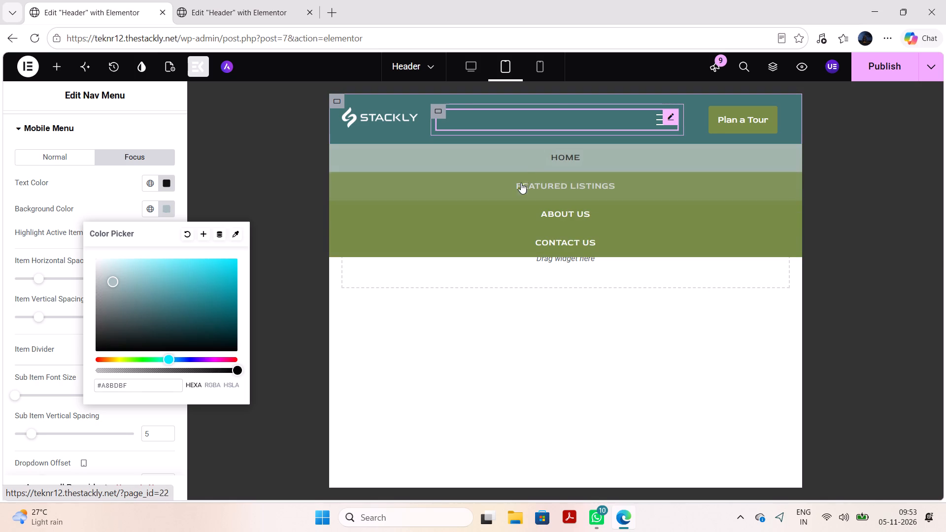
{"action": "left_click", "coordinate": [873, 75]}
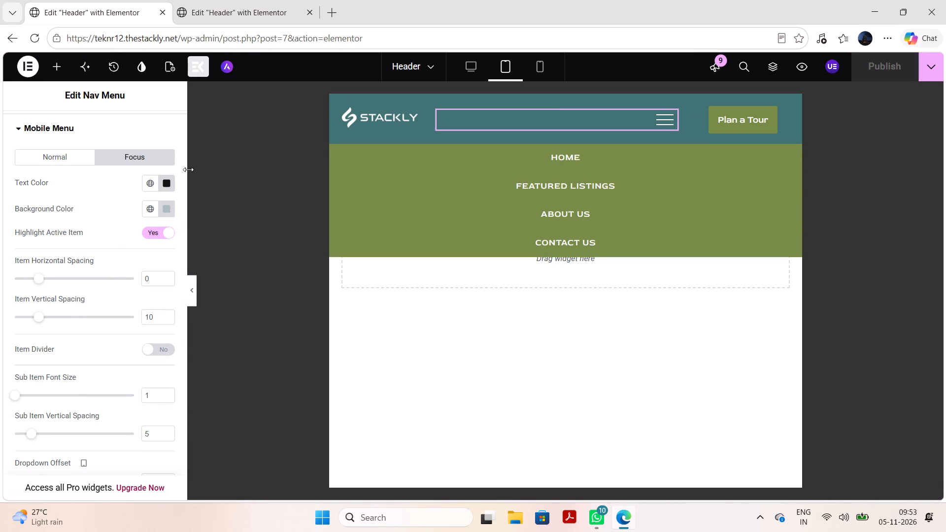
Save the focus-state background colour #A8BDBF as a new global colour named BG.
{"action": "left_click", "coordinate": [153, 209]}
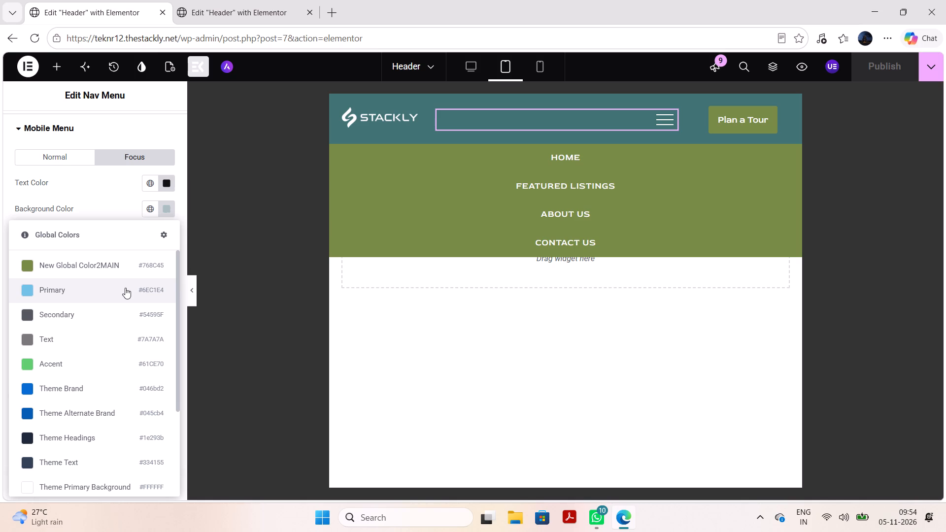
{"action": "scroll", "coordinate": [125, 288], "scroll_direction": "down", "scroll_amount": 7}
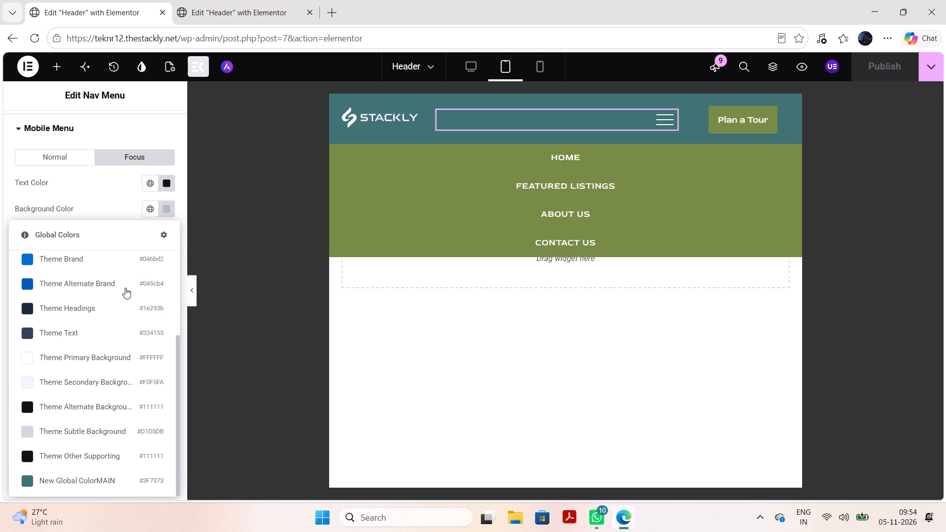
{"action": "scroll", "coordinate": [125, 288], "scroll_direction": "up", "scroll_amount": 7}
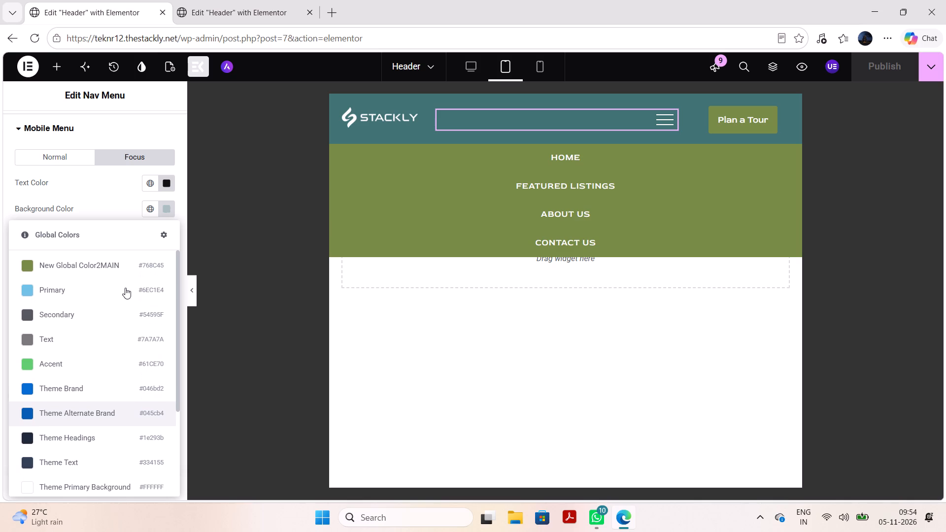
{"action": "left_click", "coordinate": [165, 209]}
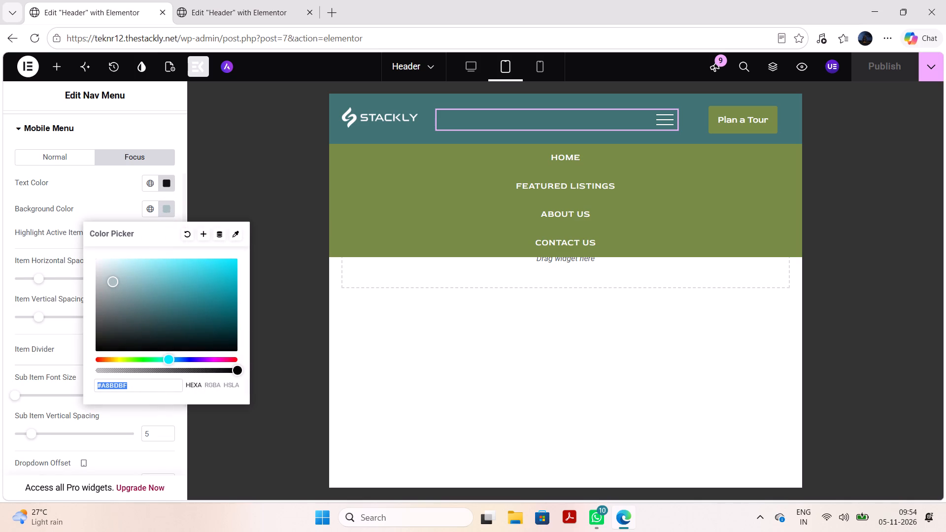
{"action": "left_click", "coordinate": [158, 380]}
{"action": "left_click", "coordinate": [204, 238]}
{"action": "key", "text": "BackSpace"}
{"action": "key", "text": "BackSpace"}
{"action": "key", "text": "BackSpace"}
{"action": "key", "text": "BackSpace"}
{"action": "key", "text": "BackSpace"}
{"action": "key", "text": "BackSpace"}
{"action": "key", "text": "BackSpace"}
{"action": "key", "text": "BackSpace"}
{"action": "key", "text": "BackSpace"}
{"action": "key", "text": "BackSpace"}
{"action": "key", "text": "BackSpace"}
{"action": "key", "text": "BackSpace"}
{"action": "key", "text": "BackSpace"}
{"action": "key", "text": "BackSpace"}
{"action": "key", "text": "BackSpace"}
{"action": "key", "text": "BackSpace"}
{"action": "key", "text": "BackSpace"}
{"action": "key", "text": "BackSpace"}
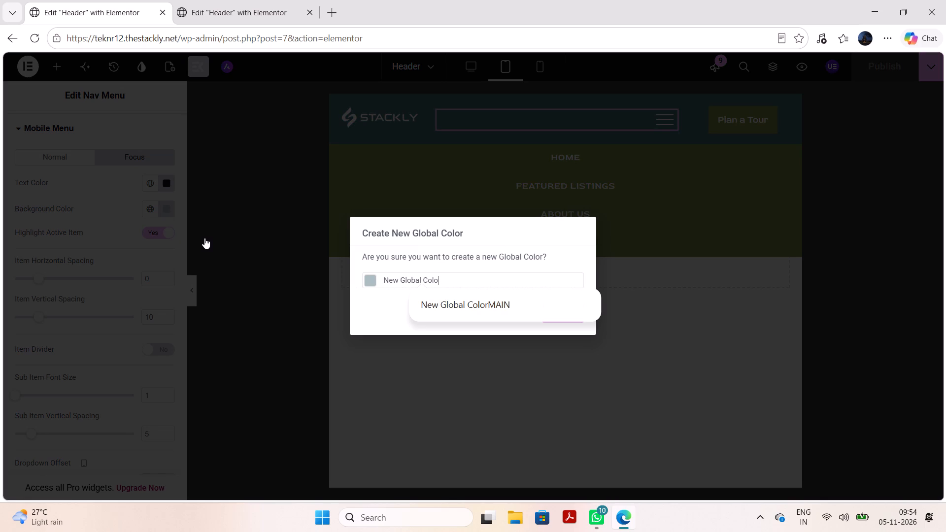
{"action": "key", "text": "g"}
{"action": "key", "text": "BackSpace"}
{"action": "type", "text": "BG"}
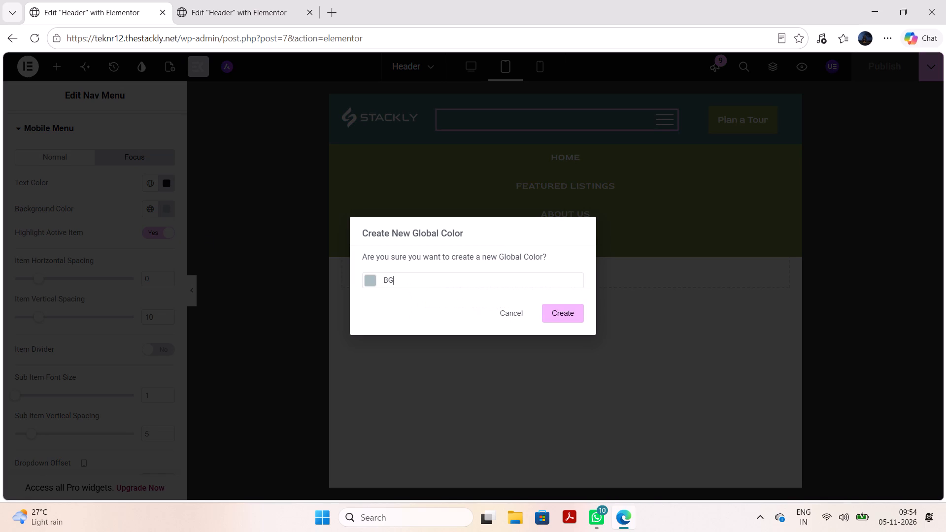
{"action": "left_click", "coordinate": [553, 307]}
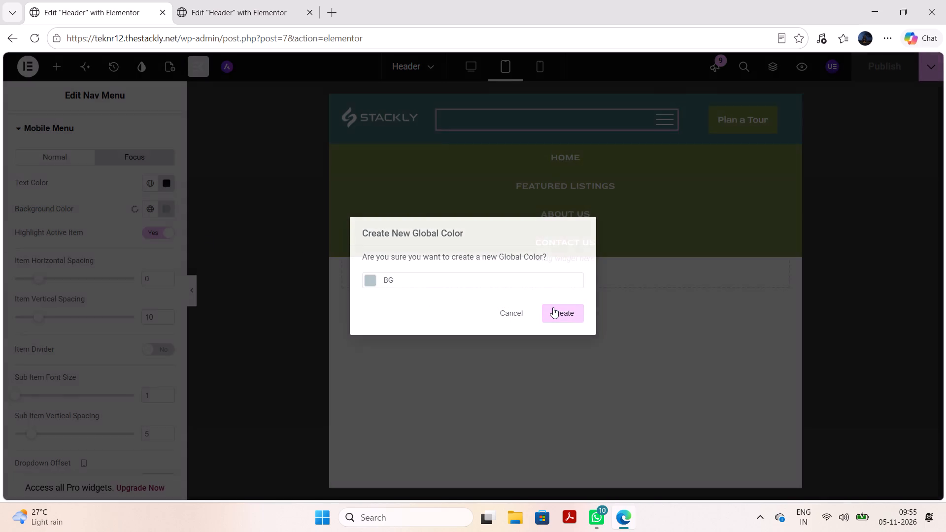
Check the focus-state background's custom colour and look through the saved global colours.
{"action": "left_click", "coordinate": [164, 209]}
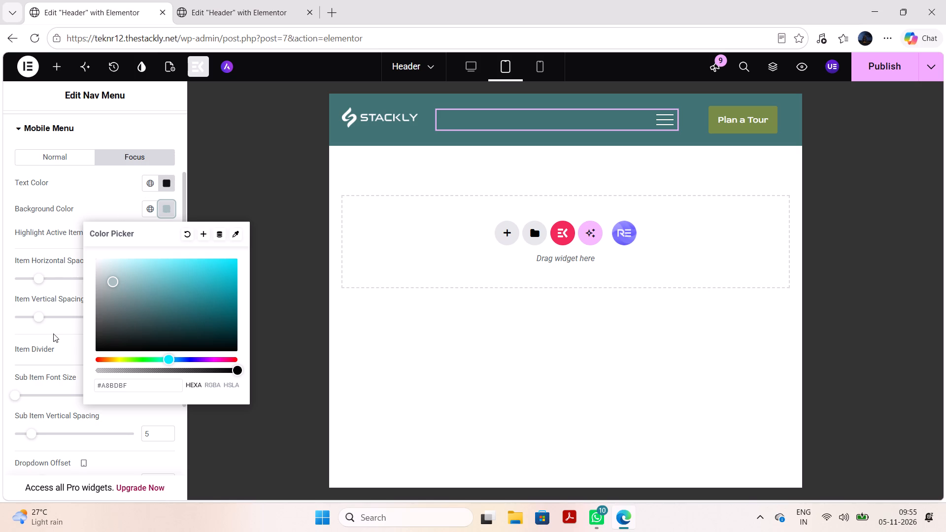
{"action": "left_click", "coordinate": [150, 210]}
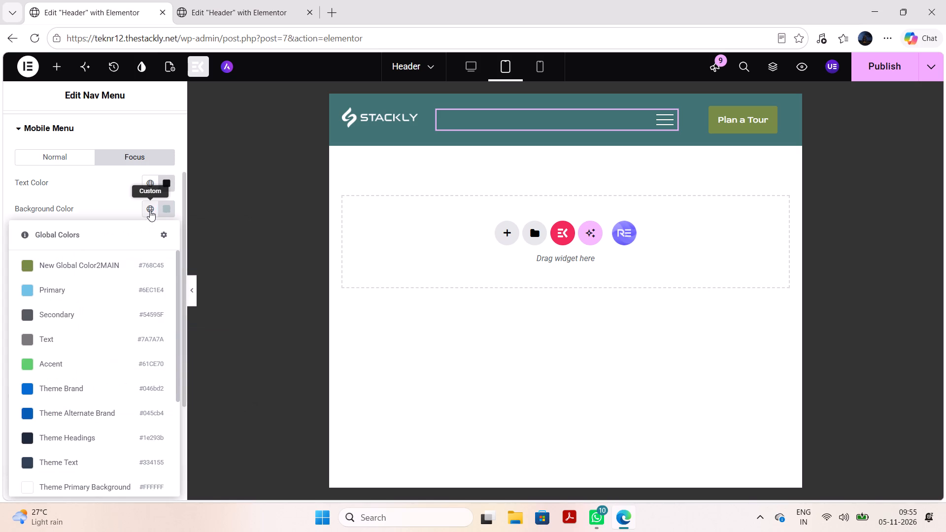
{"action": "scroll", "coordinate": [107, 316], "scroll_direction": "down", "scroll_amount": 5}
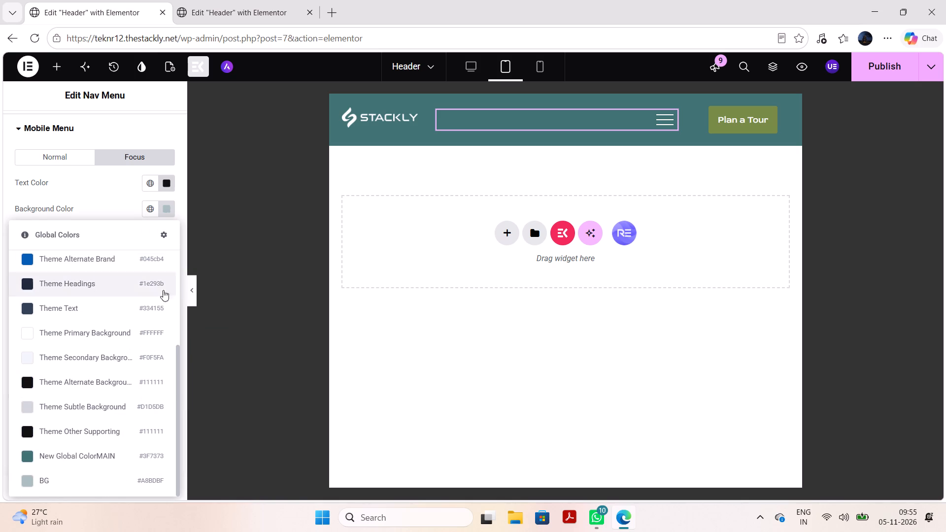
{"action": "left_click", "coordinate": [258, 360]}
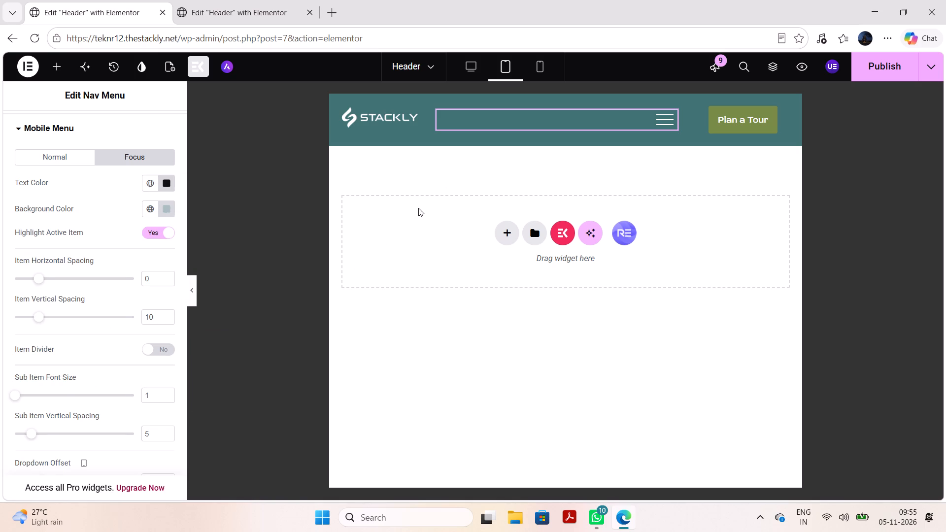
Expand the header's hamburger menu in the tablet preview and publish the Header template again.
{"action": "left_click", "coordinate": [654, 118]}
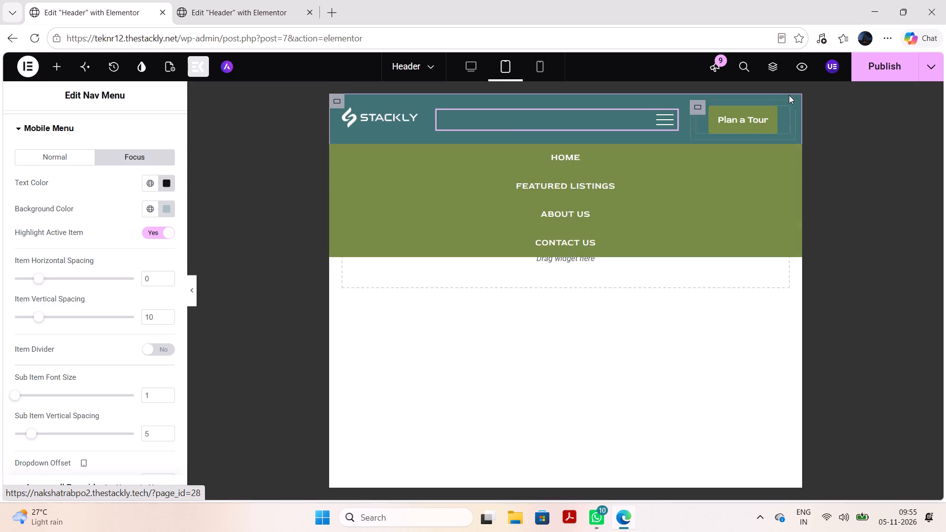
{"action": "left_click", "coordinate": [861, 74]}
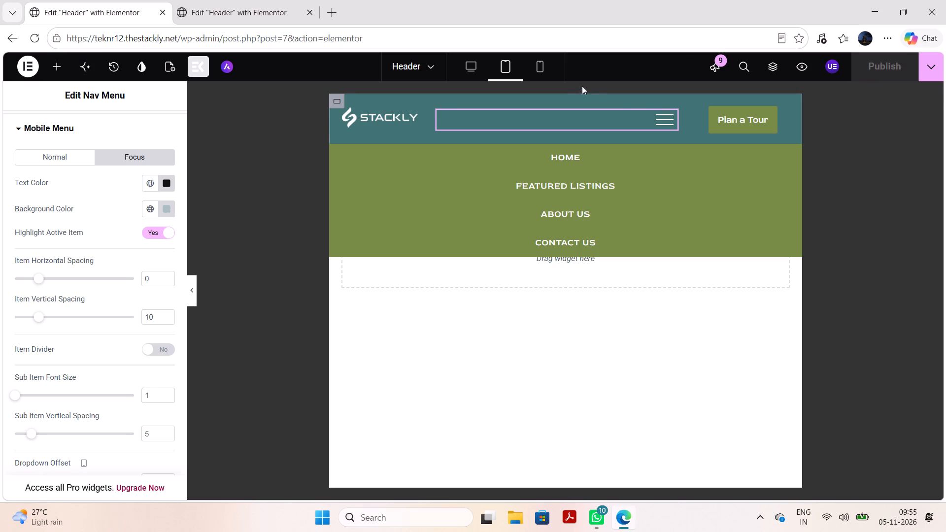
Return to the desktop view and preview the header in a separate page, closing that preview when done.
{"action": "left_click", "coordinate": [470, 64]}
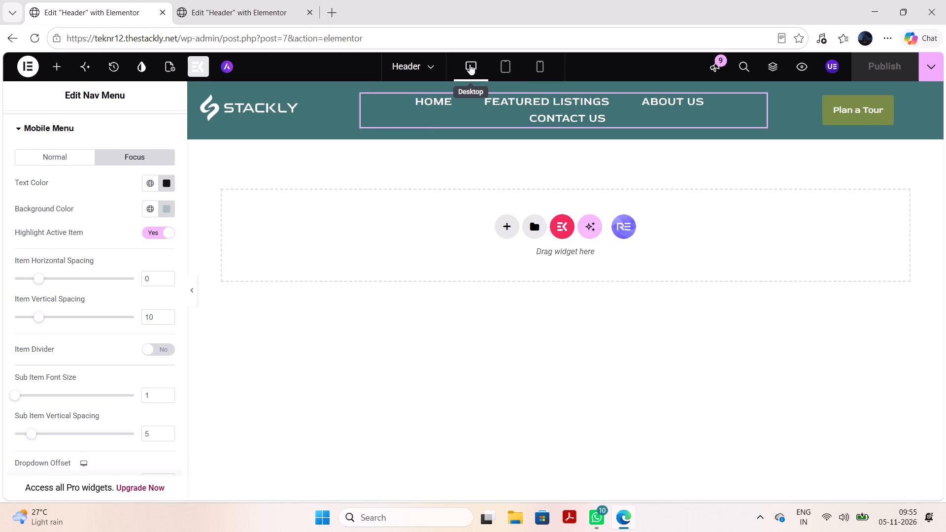
{"action": "left_click", "coordinate": [798, 65]}
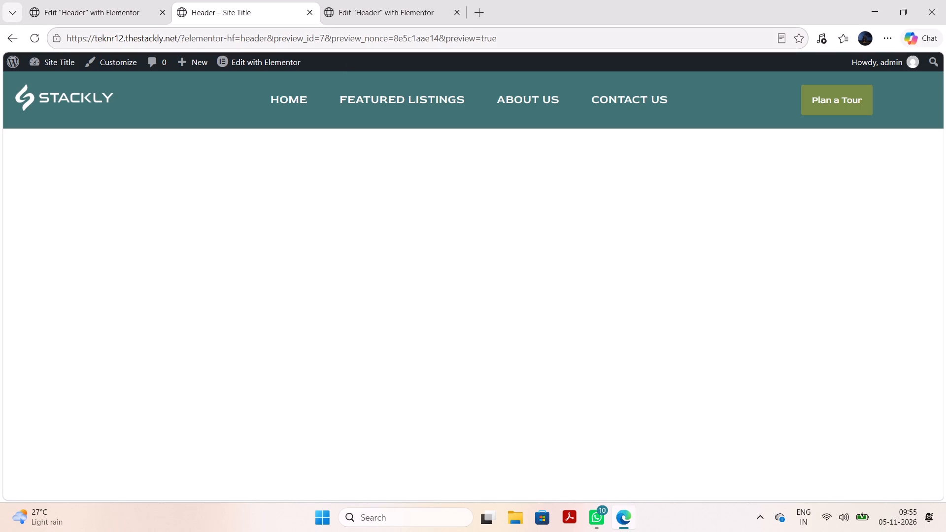
{"action": "left_click", "coordinate": [312, 14]}
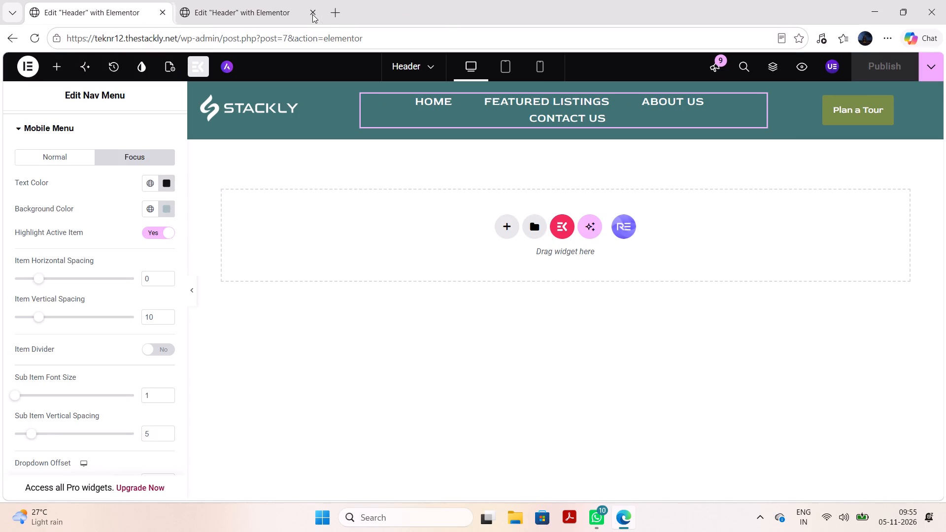
Set the font family of the Nav Menu's menu items to Figtree.
{"action": "left_click", "coordinate": [779, 69]}
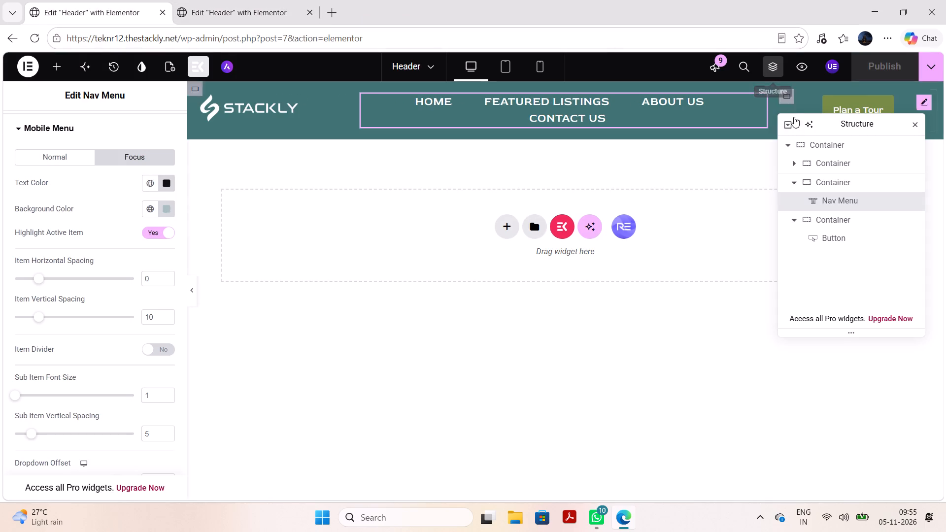
{"action": "left_click", "coordinate": [814, 143]}
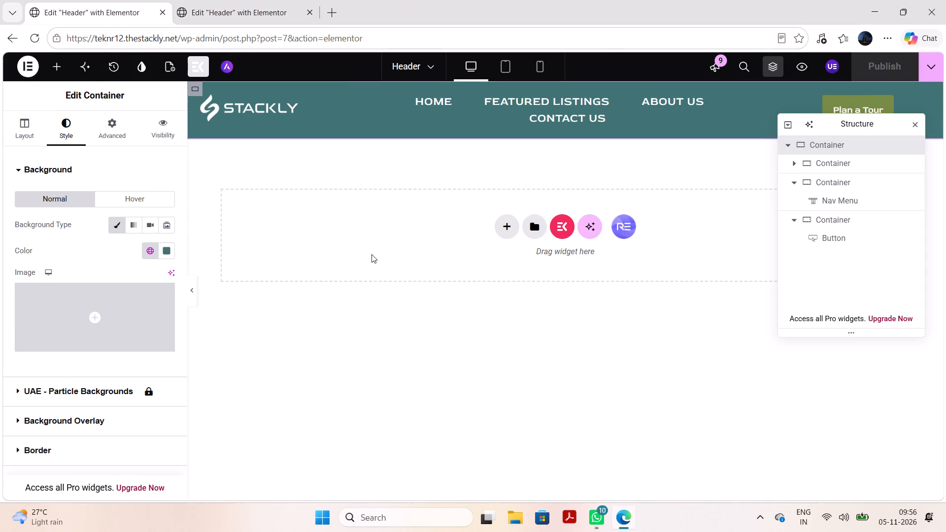
{"action": "left_click", "coordinate": [438, 105]}
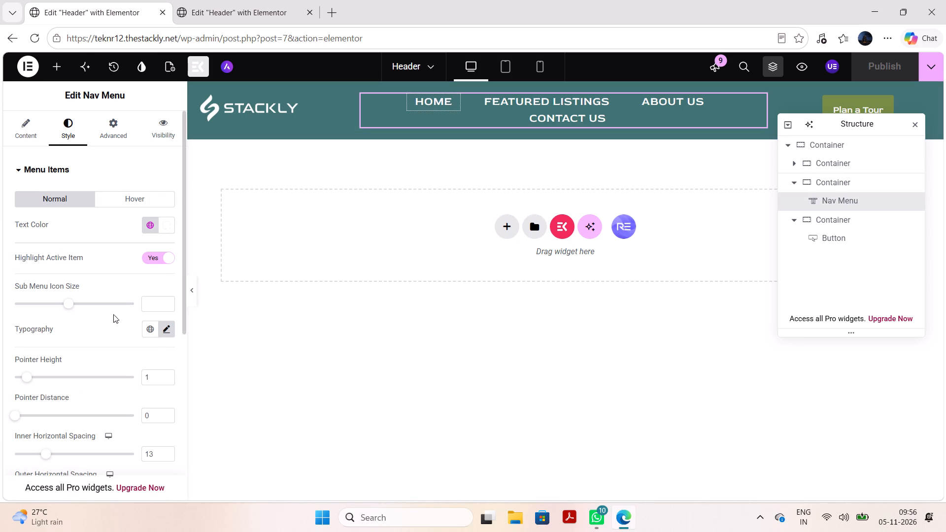
{"action": "left_click", "coordinate": [169, 332]}
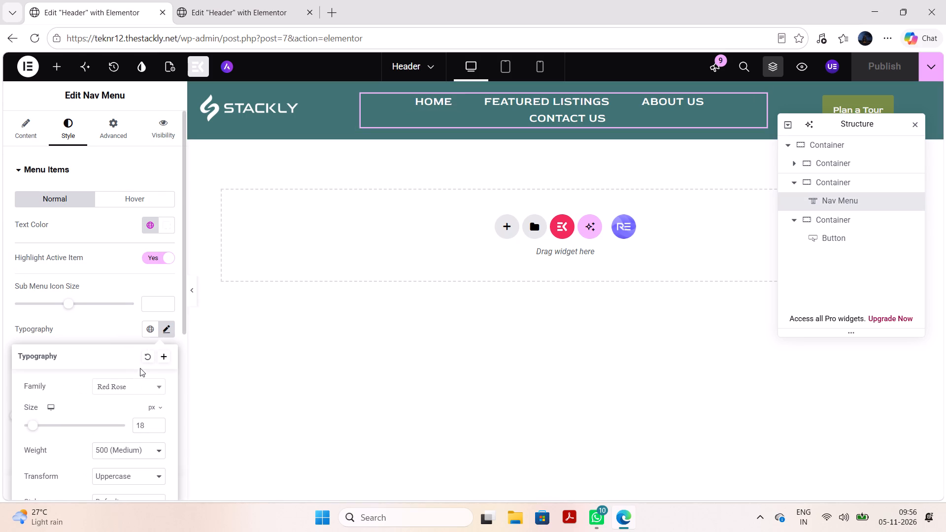
{"action": "left_click_drag", "start_coordinate": [135, 372], "coordinate": [131, 385]}
{"action": "left_click", "coordinate": [131, 385]}
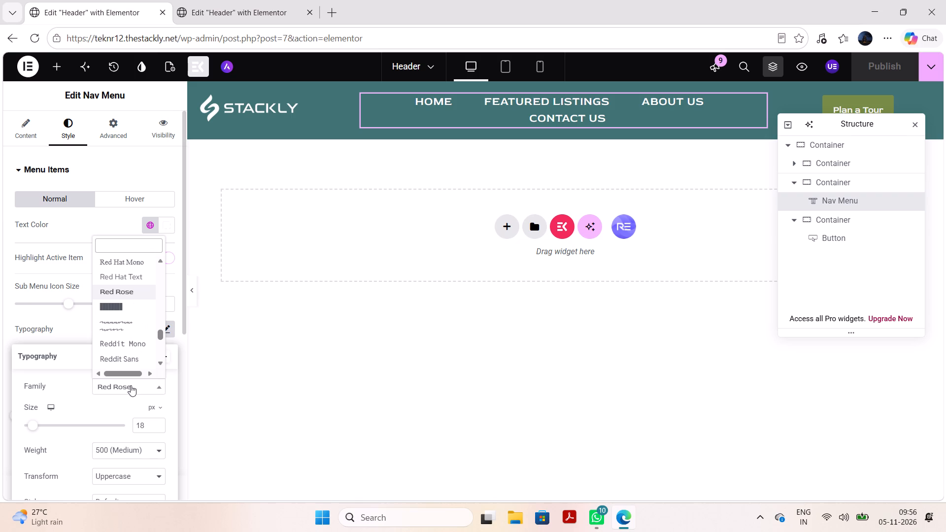
{"action": "left_click", "coordinate": [141, 262]}
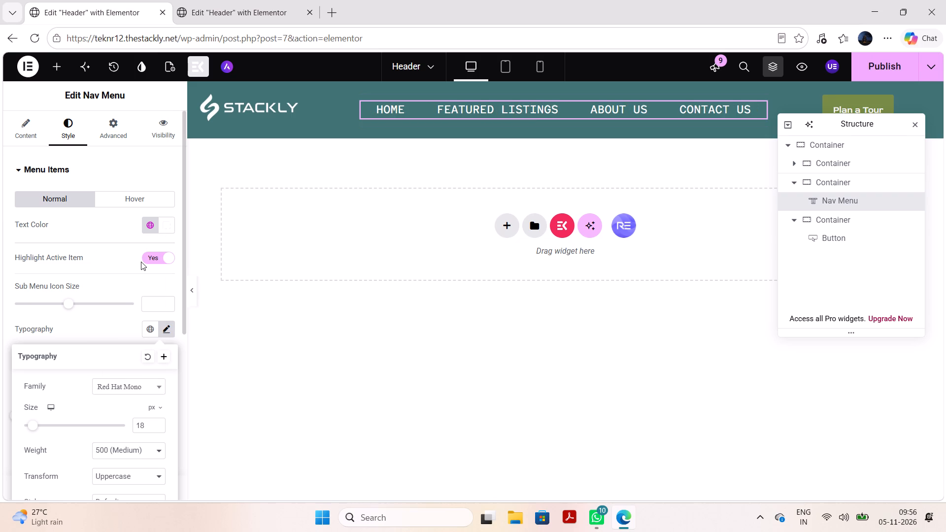
{"action": "left_click", "coordinate": [117, 396]}
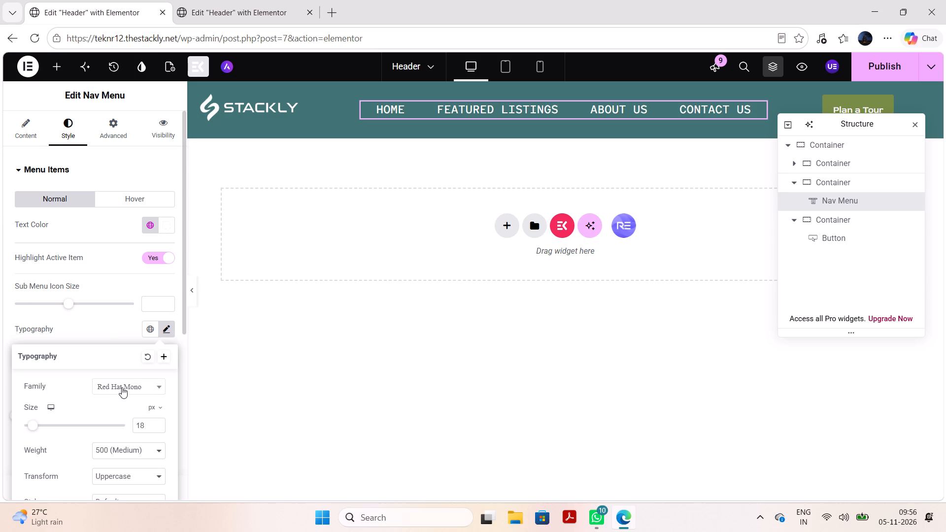
{"action": "left_click", "coordinate": [122, 387]}
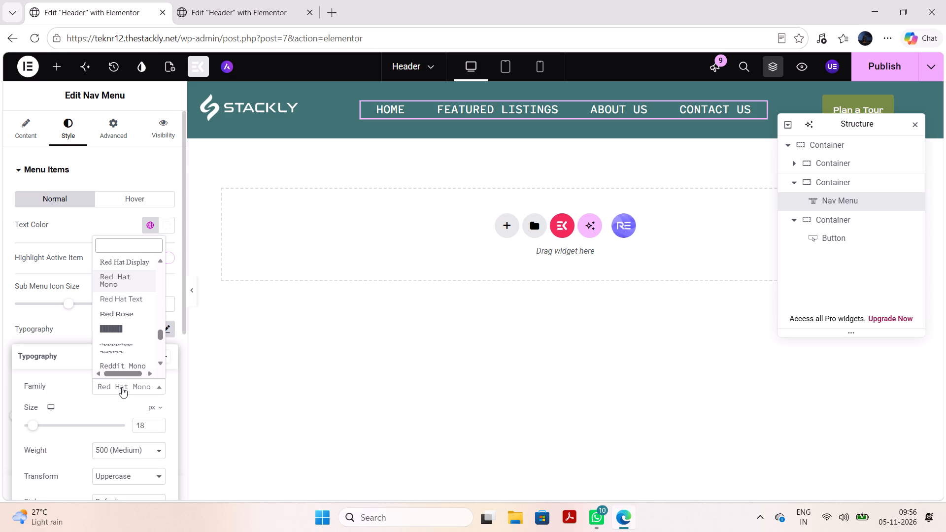
{"action": "type", "text": "FIG"}
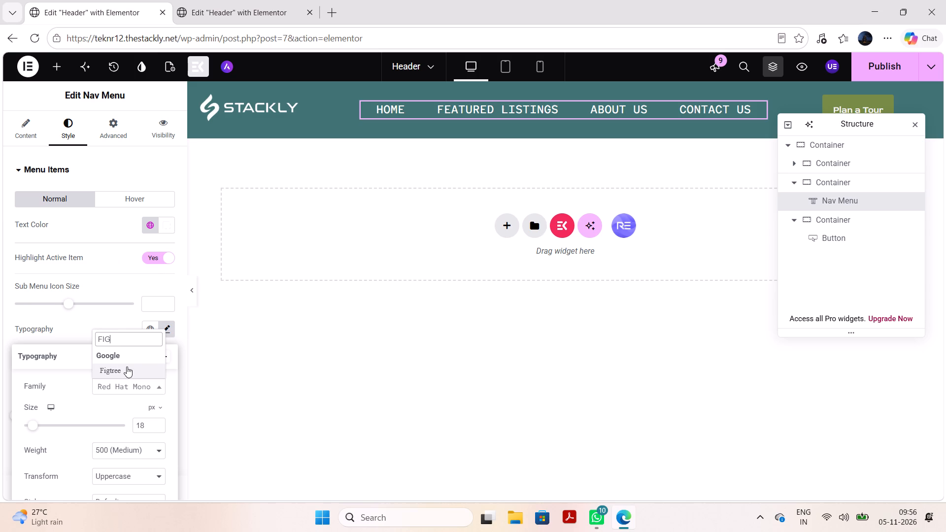
{"action": "left_click", "coordinate": [127, 366]}
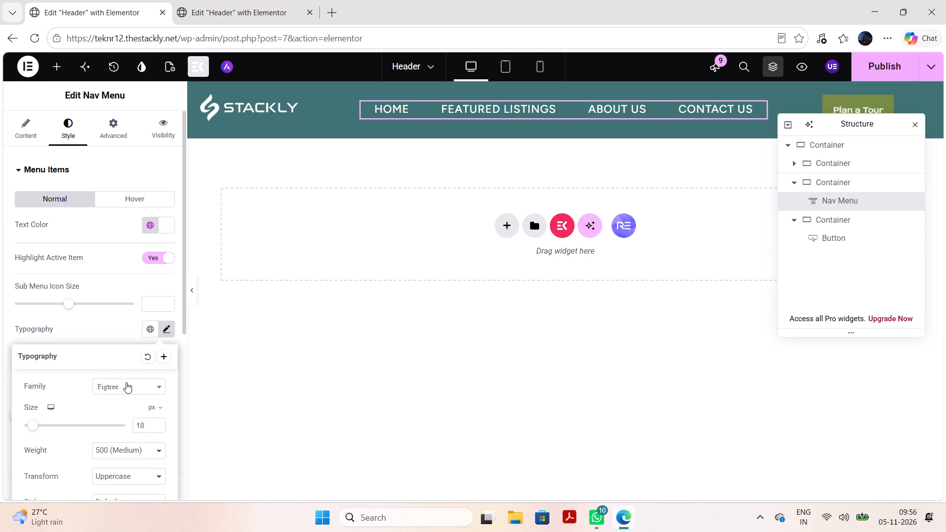
Change the Nav Menu items' font family to Gilda Display and their weight to 600 (Semi Bold).
{"action": "left_click", "coordinate": [126, 382]}
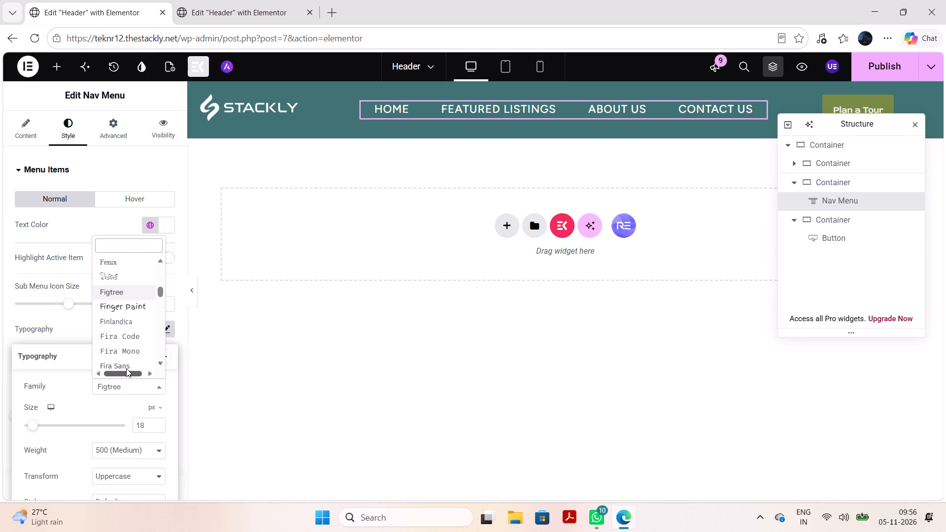
{"action": "type", "text": "ORT"}
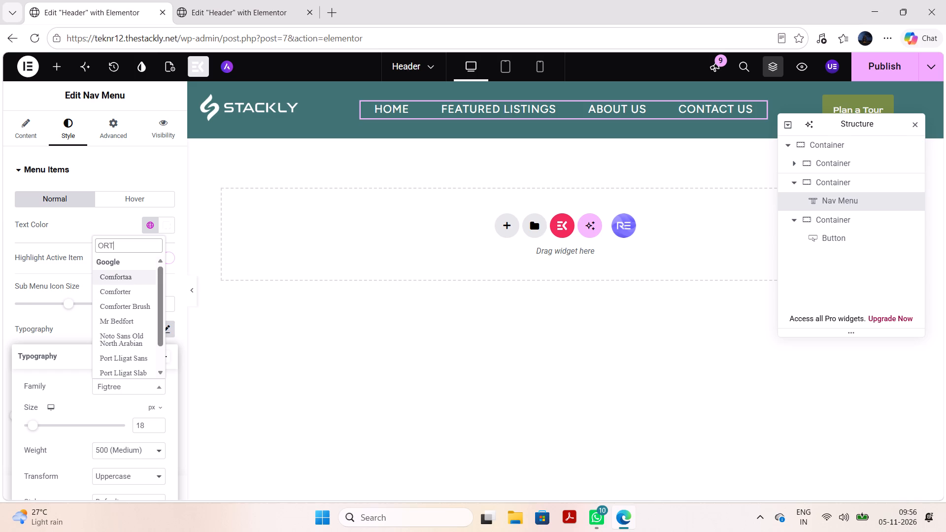
{"action": "key", "text": "i"}
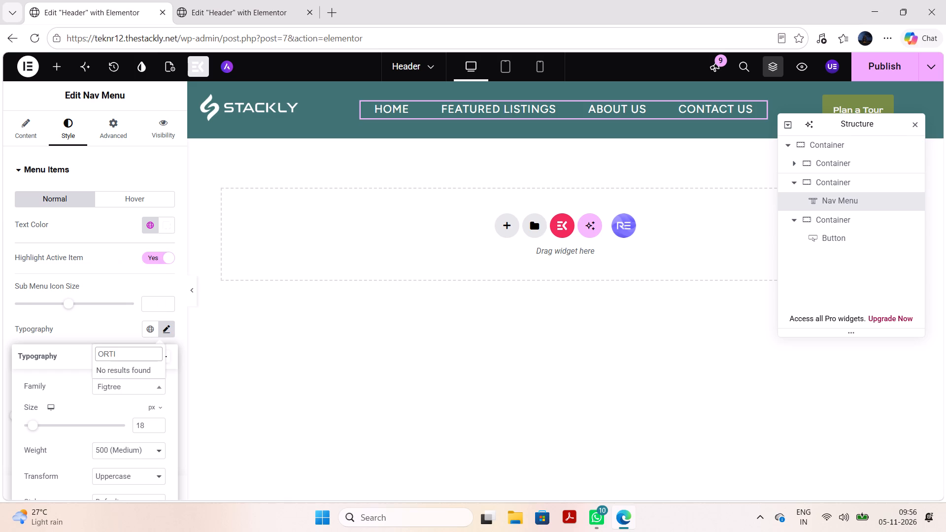
{"action": "key", "text": "BackSpace"}
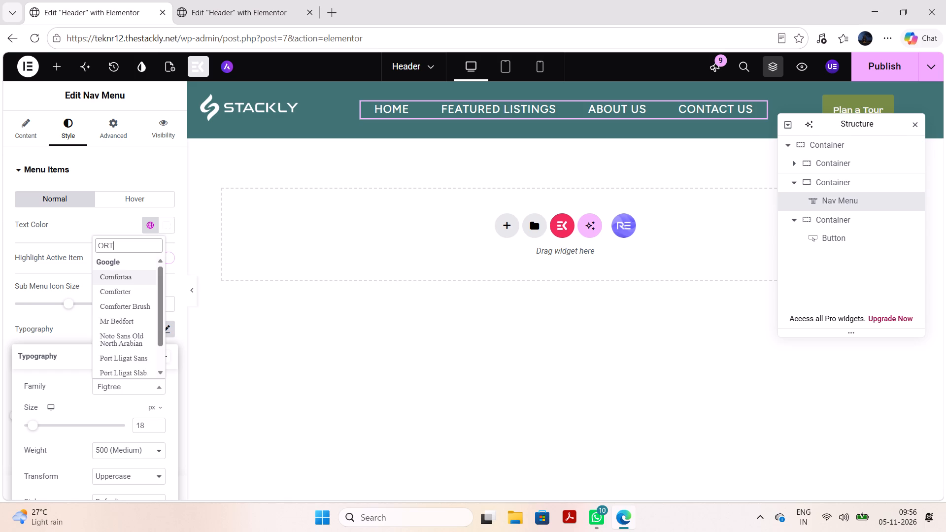
{"action": "key", "text": "BackSpace"}
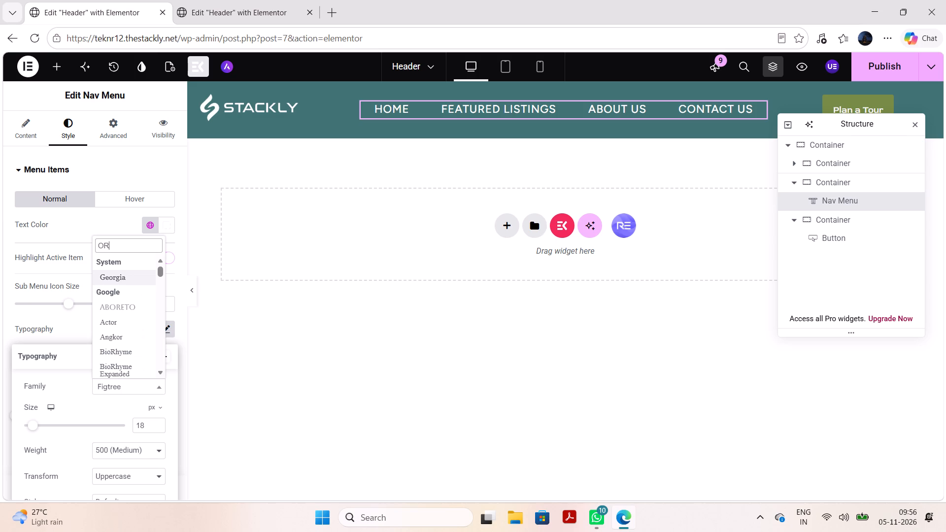
{"action": "key", "text": "BackSpace"}
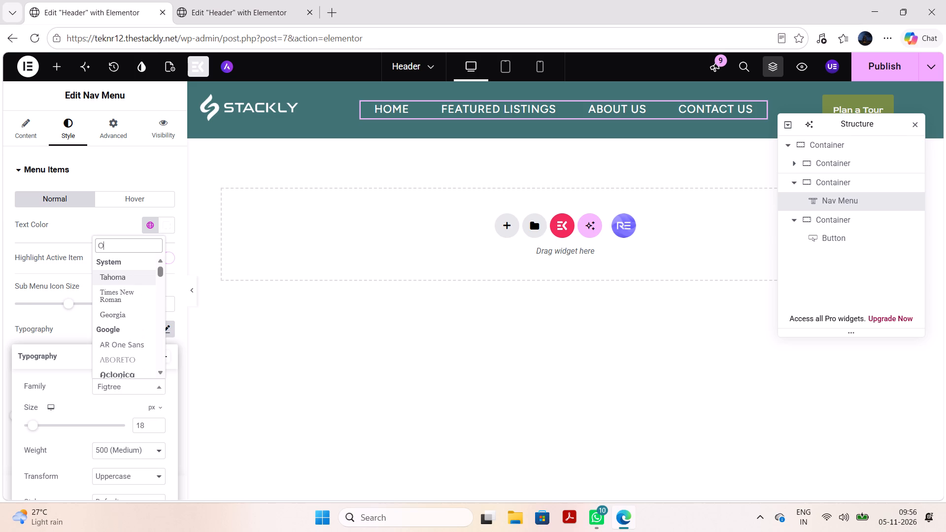
{"action": "key", "text": "BackSpace"}
{"action": "type", "text": "GLI"}
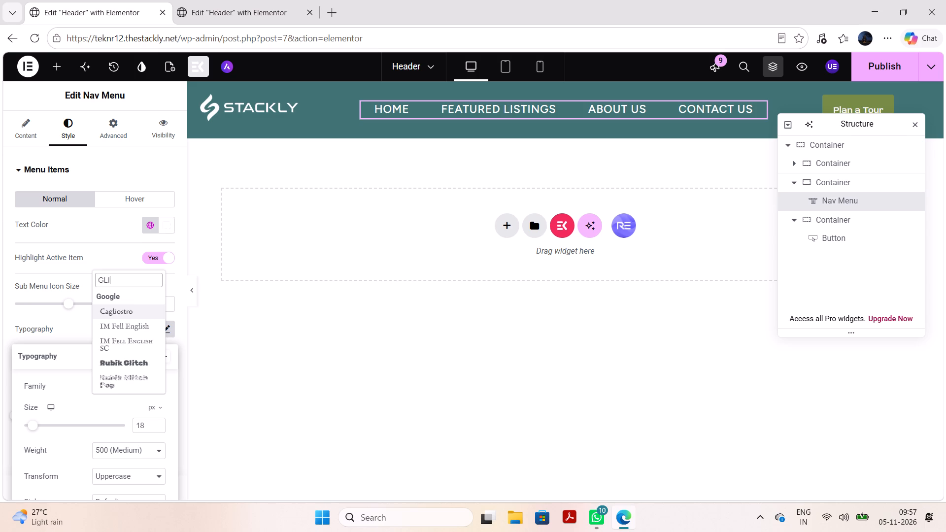
{"action": "key", "text": "BackSpace"}
{"action": "key", "text": "BackSpace"}
{"action": "type", "text": "IL"}
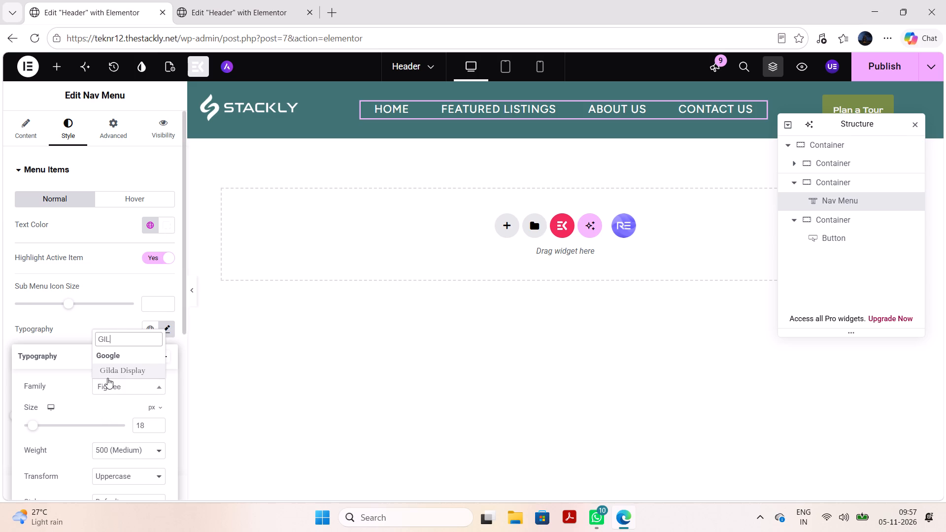
{"action": "left_click", "coordinate": [117, 369]}
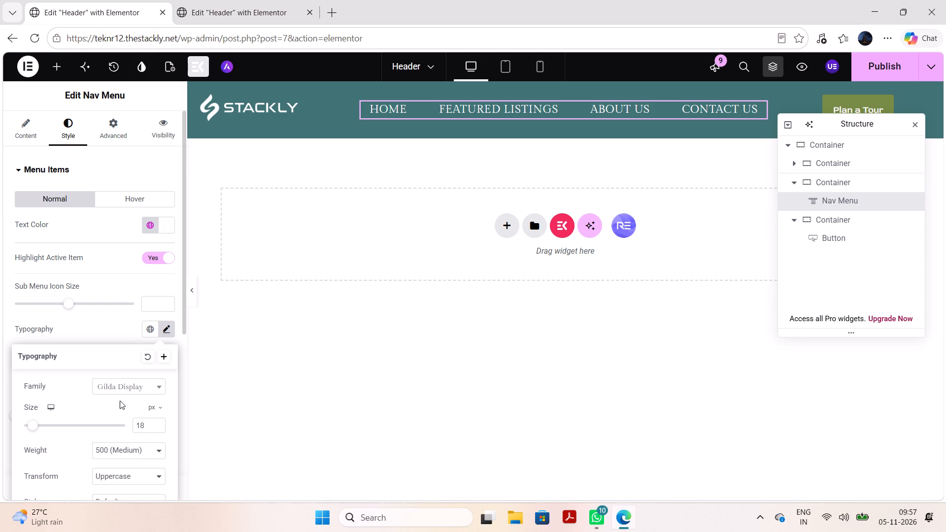
{"action": "left_click", "coordinate": [119, 457]}
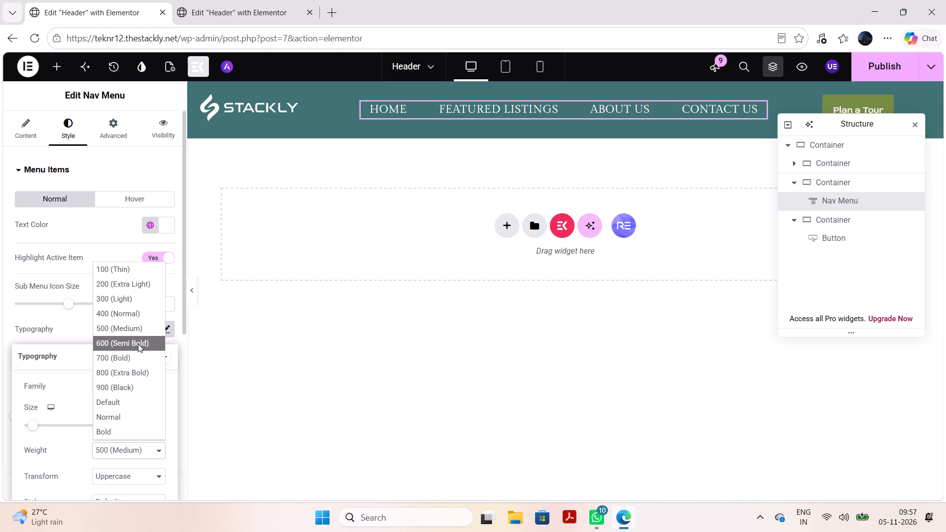
{"action": "left_click", "coordinate": [138, 344]}
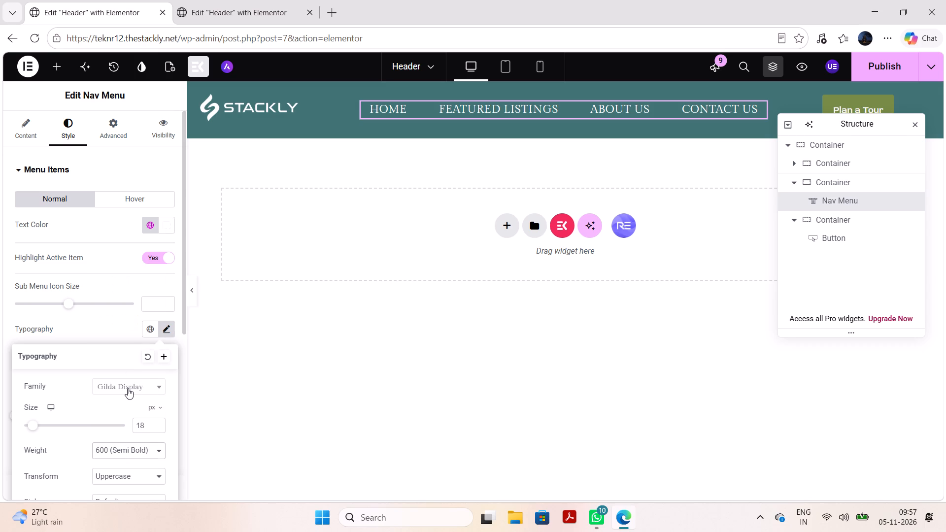
Set the Plan a Tour button's typography to 600 (Semi Bold) weight and the Gilda Display font family.
{"action": "left_click", "coordinate": [859, 103]}
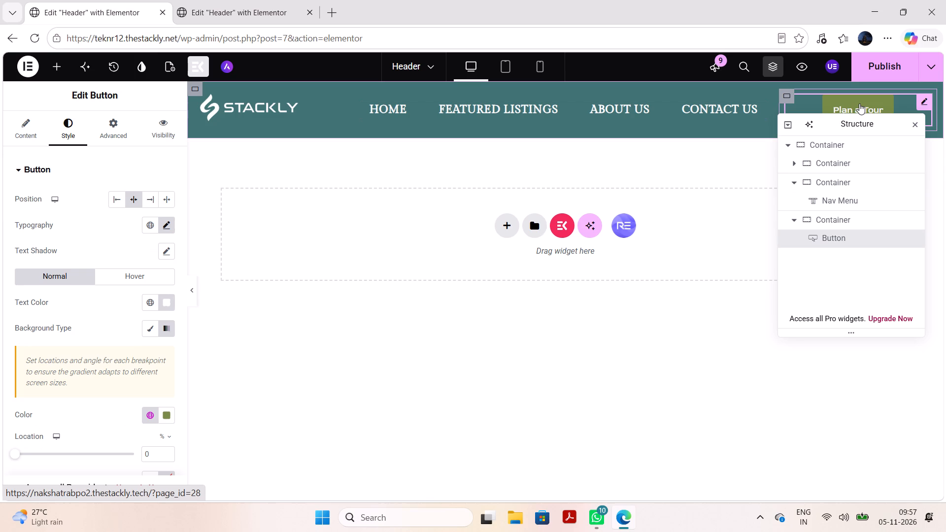
{"action": "left_click", "coordinate": [163, 231]}
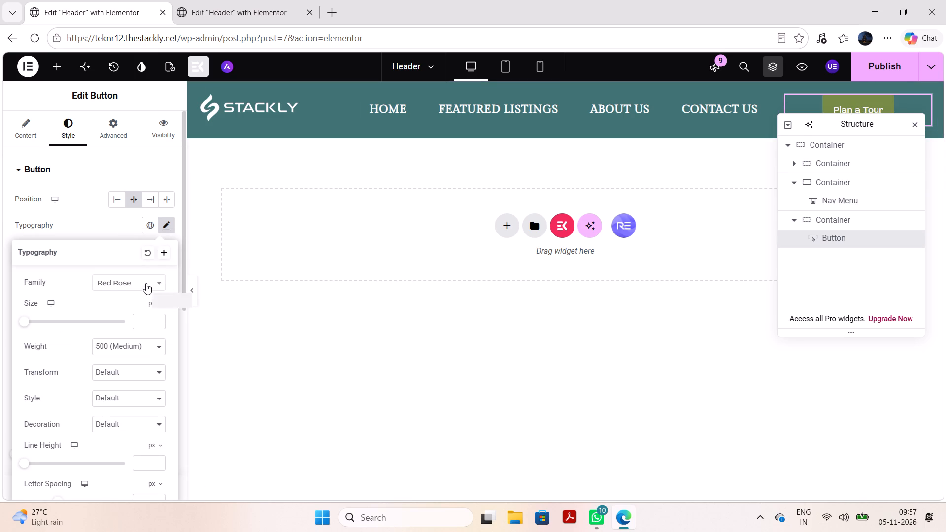
{"action": "left_click", "coordinate": [127, 342]}
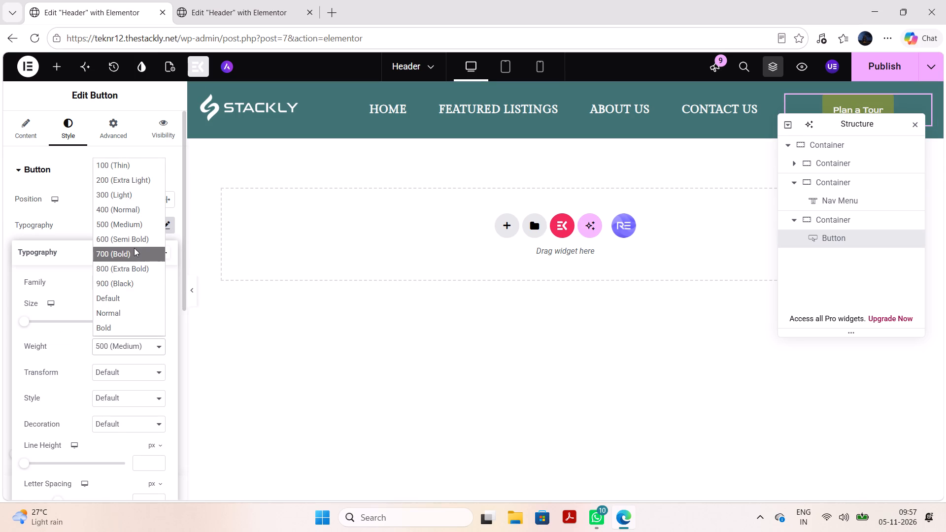
{"action": "left_click", "coordinate": [134, 245]}
{"action": "left_click", "coordinate": [135, 278]}
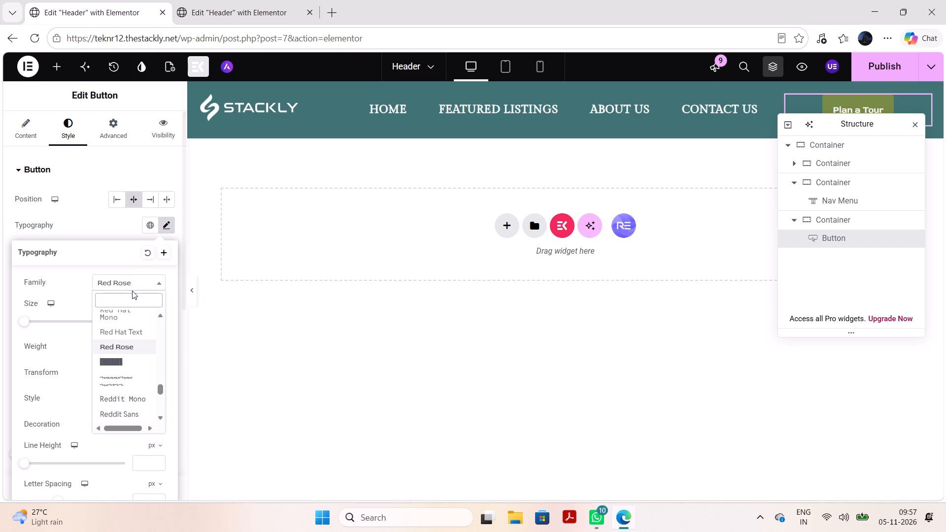
{"action": "type", "text": "GIL"}
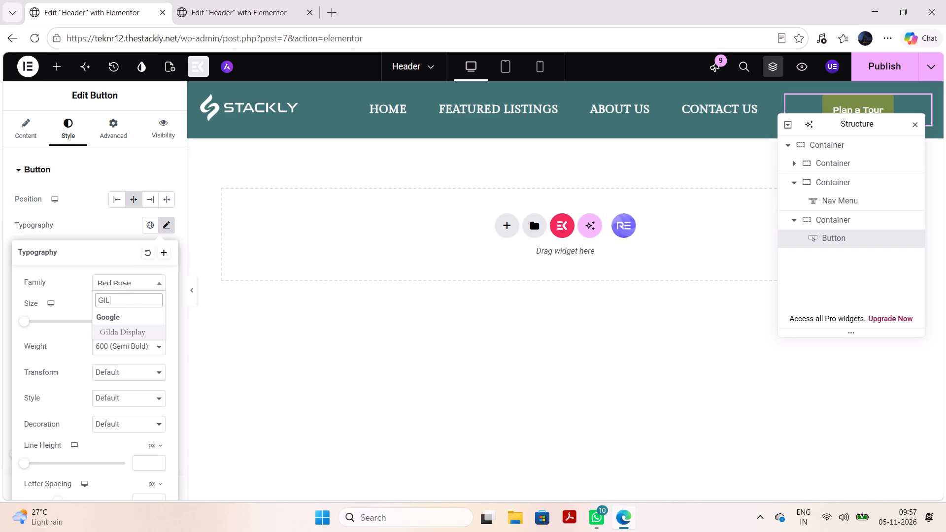
{"action": "left_click", "coordinate": [135, 329]}
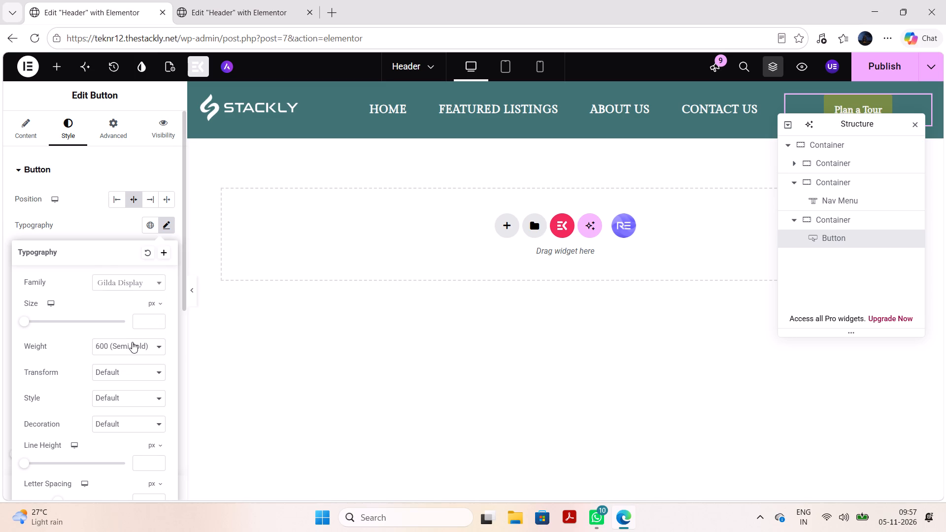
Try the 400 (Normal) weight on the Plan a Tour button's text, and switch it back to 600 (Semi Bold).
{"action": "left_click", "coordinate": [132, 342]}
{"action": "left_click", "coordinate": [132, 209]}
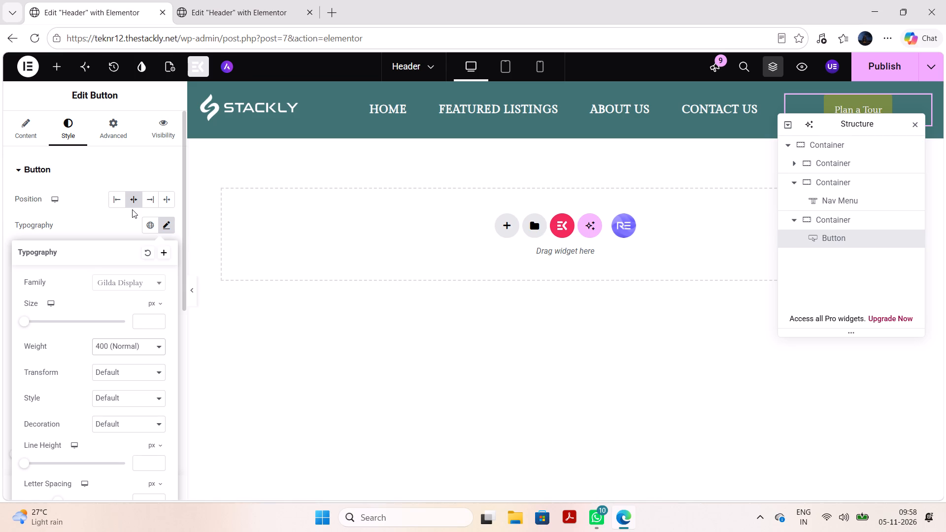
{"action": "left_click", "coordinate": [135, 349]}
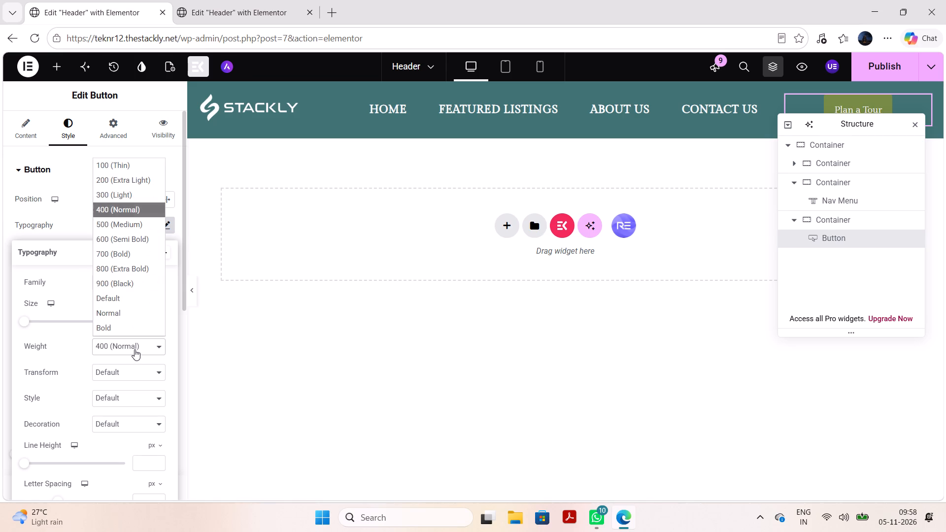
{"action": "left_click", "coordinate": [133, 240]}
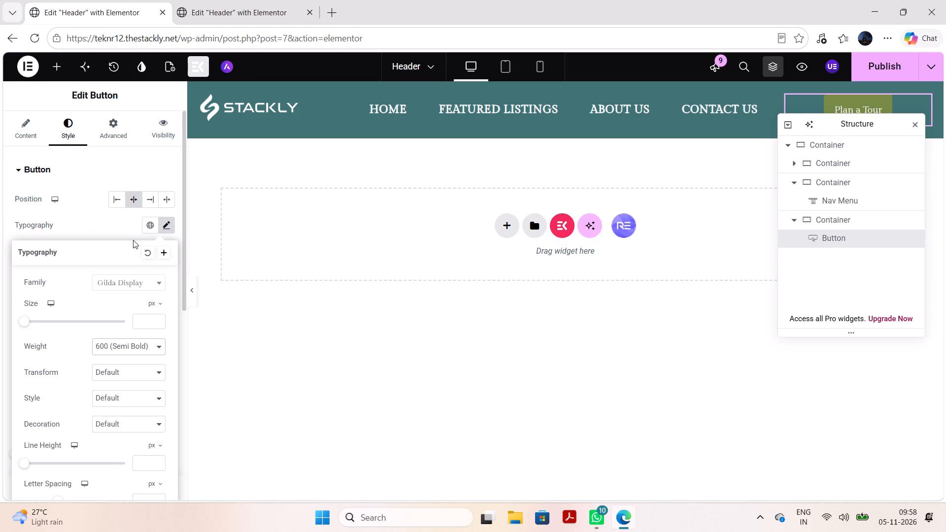
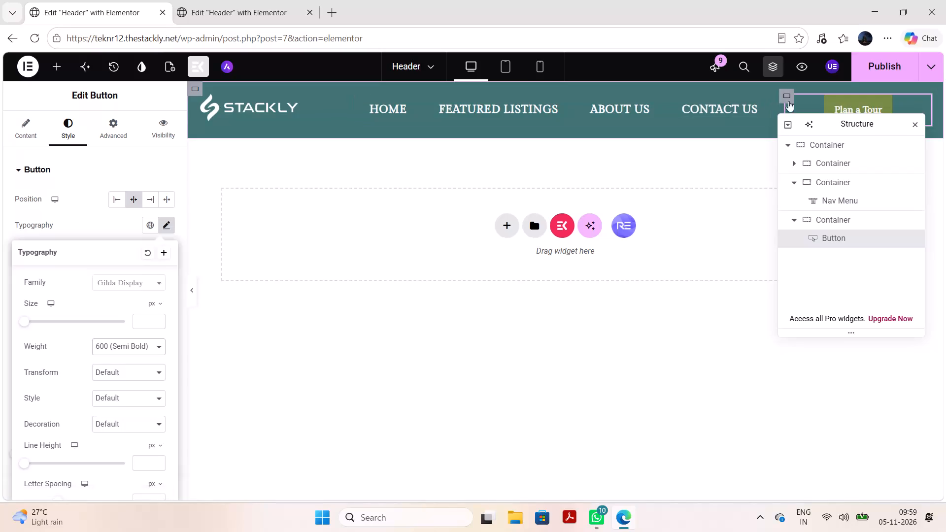
Open the content settings of the Plan a Tour button in the header.
{"action": "left_click", "coordinate": [844, 103]}
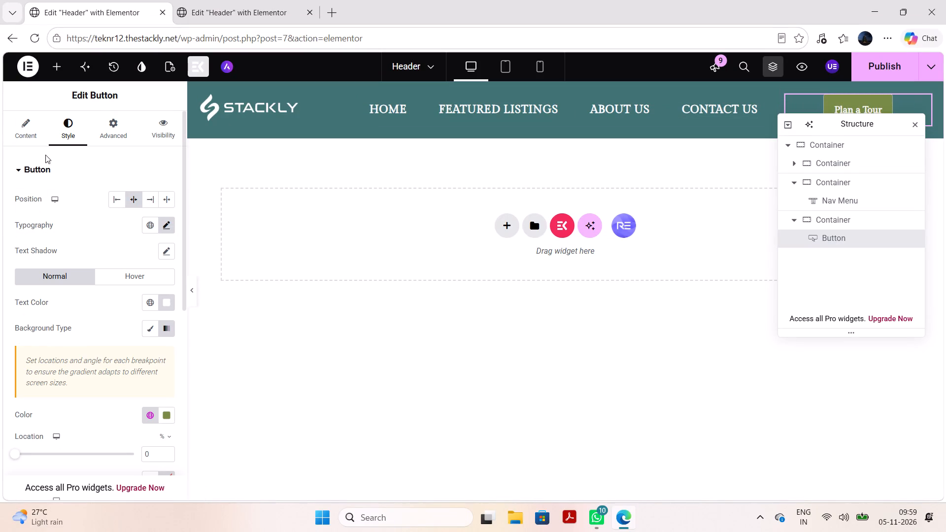
{"action": "left_click", "coordinate": [31, 140]}
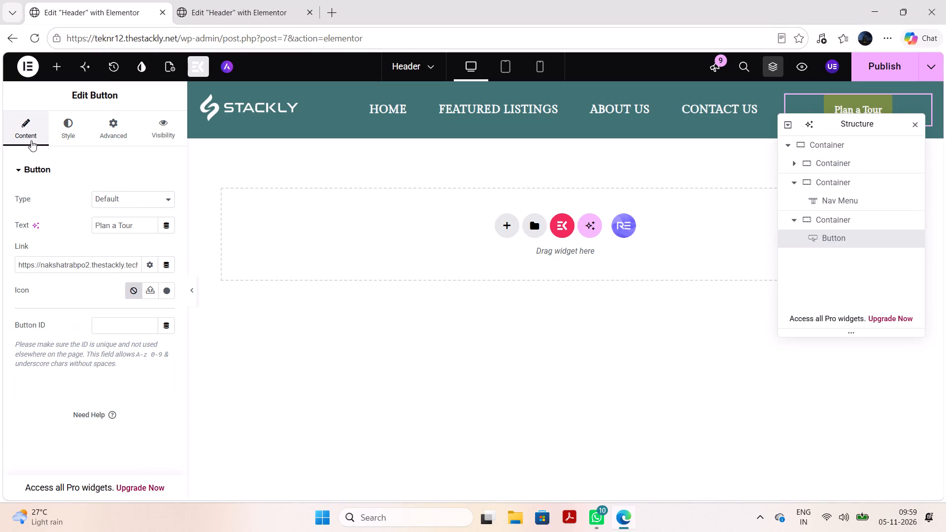
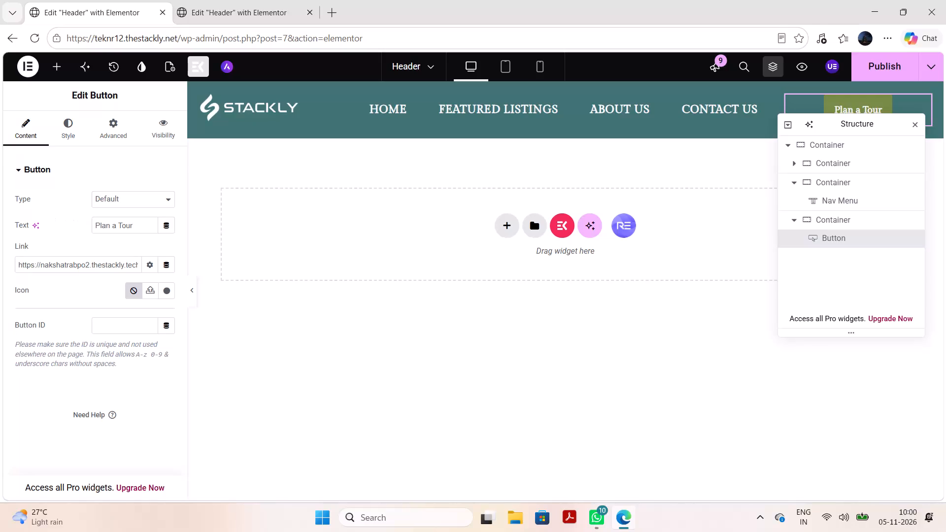
Change the Plan a Tour button's text to "View Property" and publish the header.
{"action": "left_click", "coordinate": [143, 226]}
{"action": "key", "text": "BackSpace"}
{"action": "key", "text": "BackSpace"}
{"action": "key", "text": "BackSpace"}
{"action": "key", "text": "BackSpace"}
{"action": "key", "text": "BackSpace"}
{"action": "key", "text": "BackSpace"}
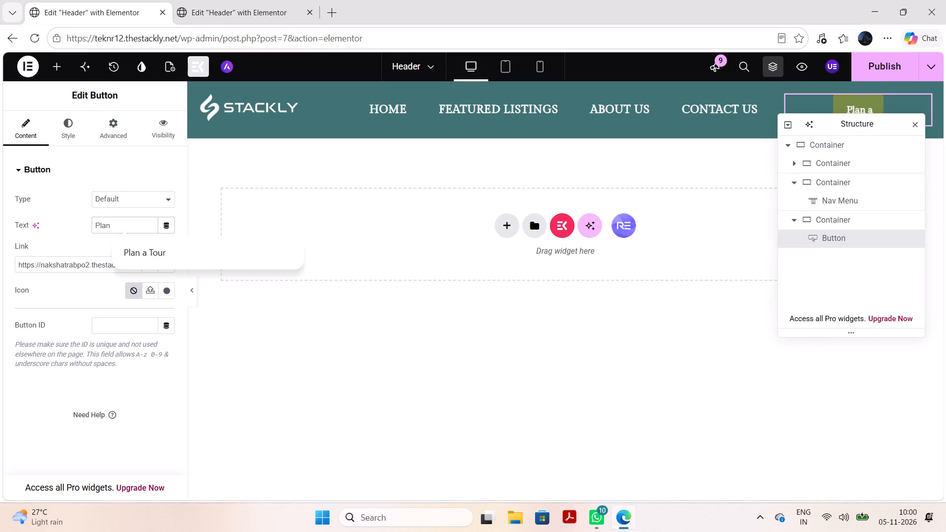
{"action": "key", "text": "BackSpace"}
{"action": "key", "text": "BackSpace"}
{"action": "key", "text": "BackSpace"}
{"action": "key", "text": "BackSpace"}
{"action": "key", "text": "BackSpace"}
{"action": "key", "text": "v"}
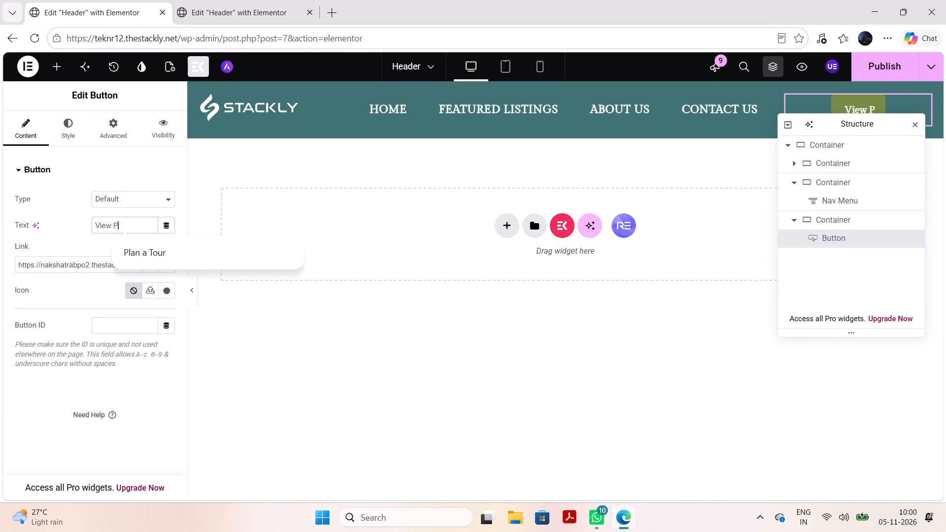
{"action": "key", "text": "o"}
{"action": "key", "text": "BackSpace"}
{"action": "type", "text": "roperty"}
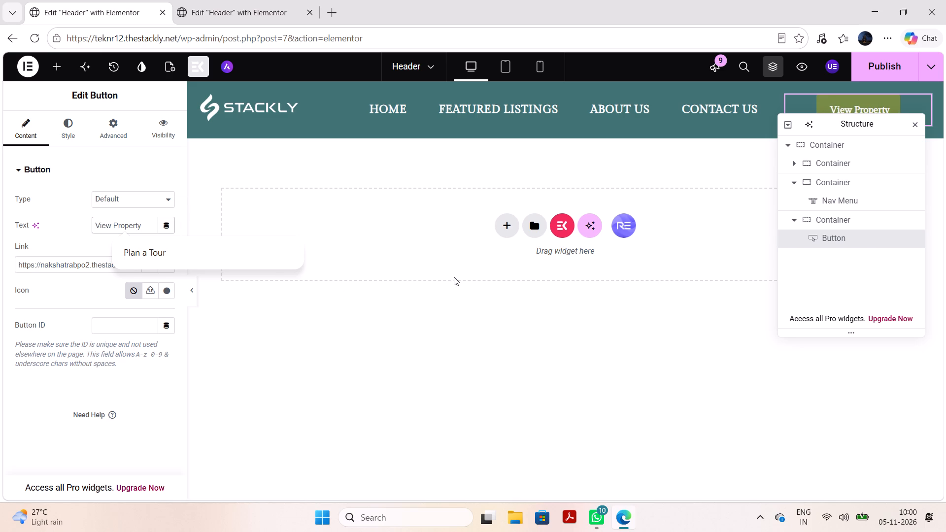
{"action": "left_click", "coordinate": [880, 58]}
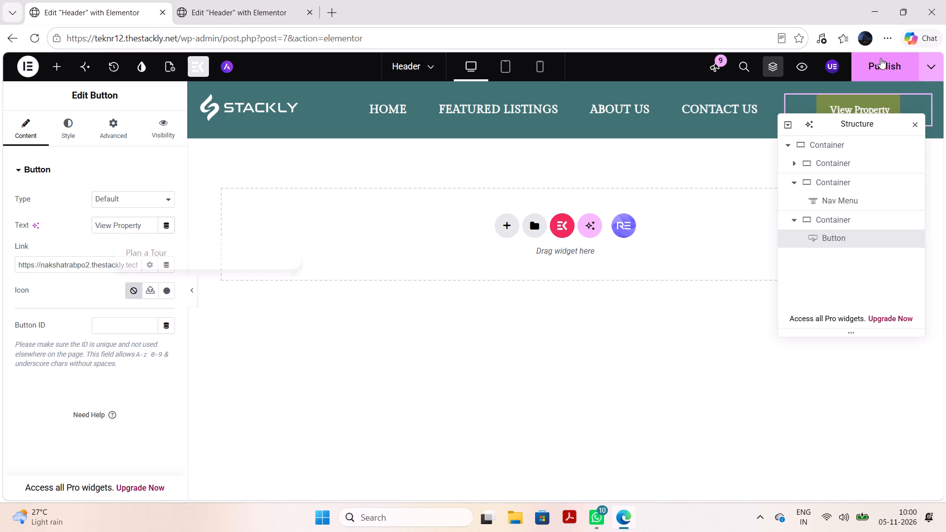
Preview the header and test where the View Property button and the Featured Listings menu item lead.
{"action": "left_click", "coordinate": [809, 66]}
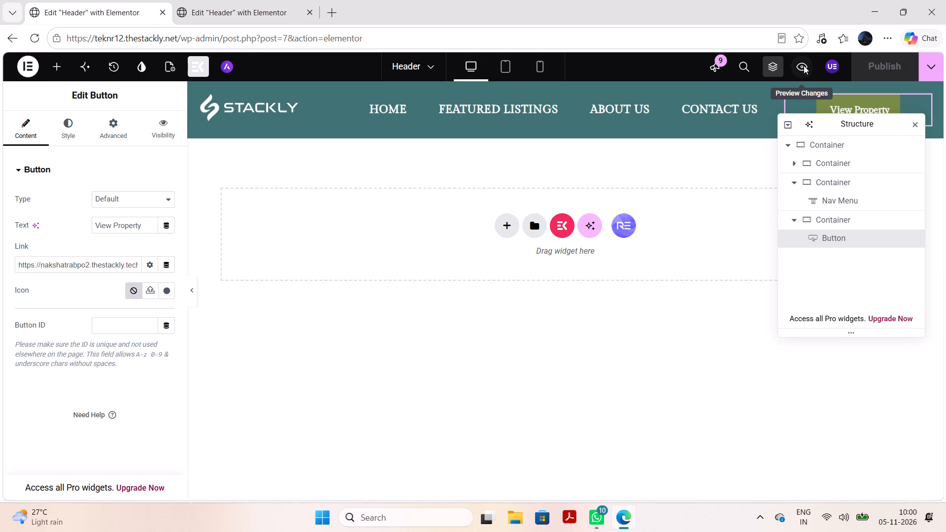
{"action": "left_click", "coordinate": [804, 66]}
{"action": "left_click", "coordinate": [427, 0]}
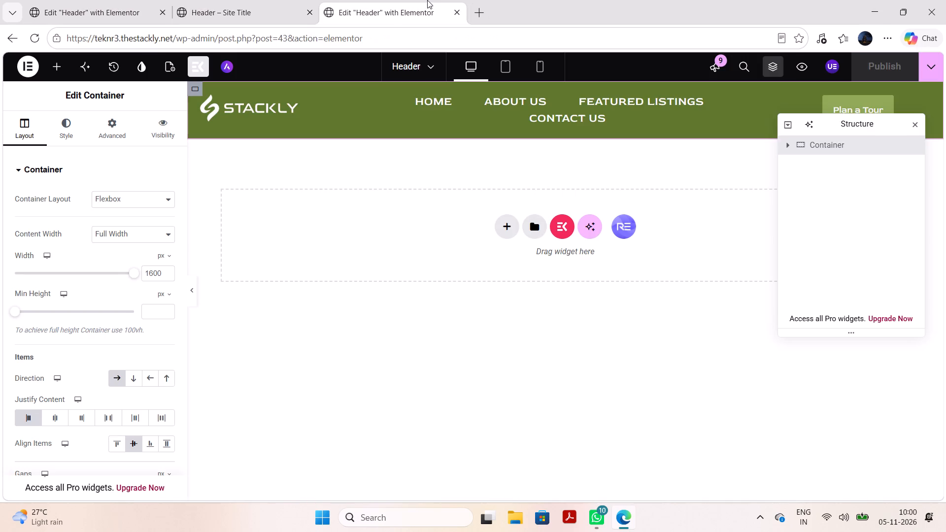
{"action": "left_click", "coordinate": [231, 0]}
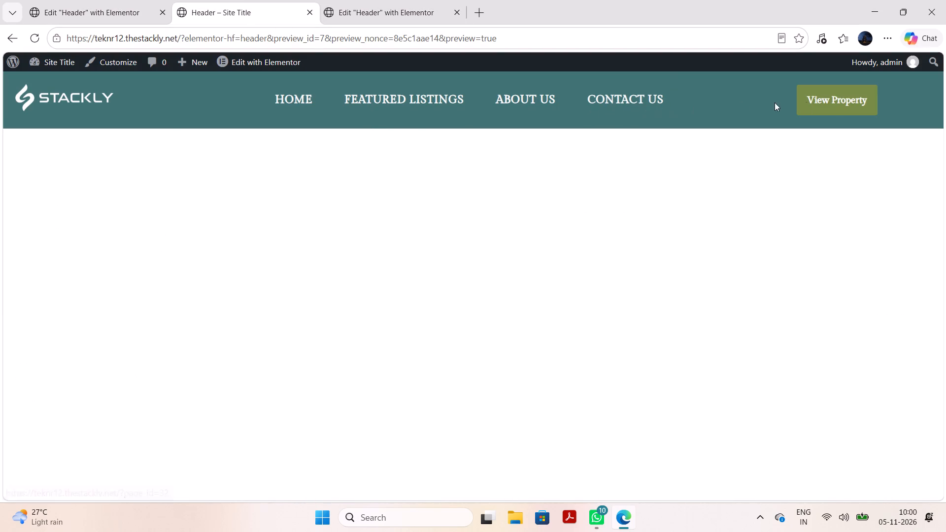
{"action": "left_click", "coordinate": [833, 98]}
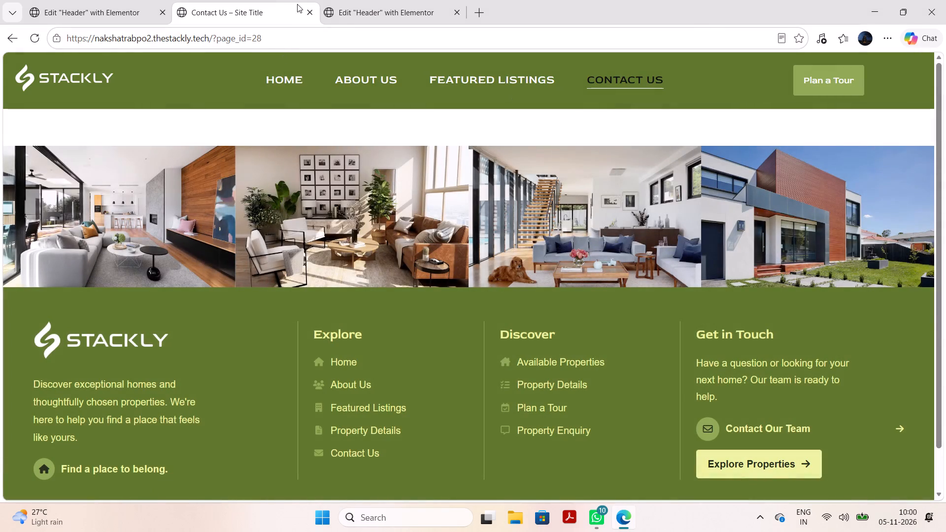
{"action": "left_click", "coordinate": [13, 38]}
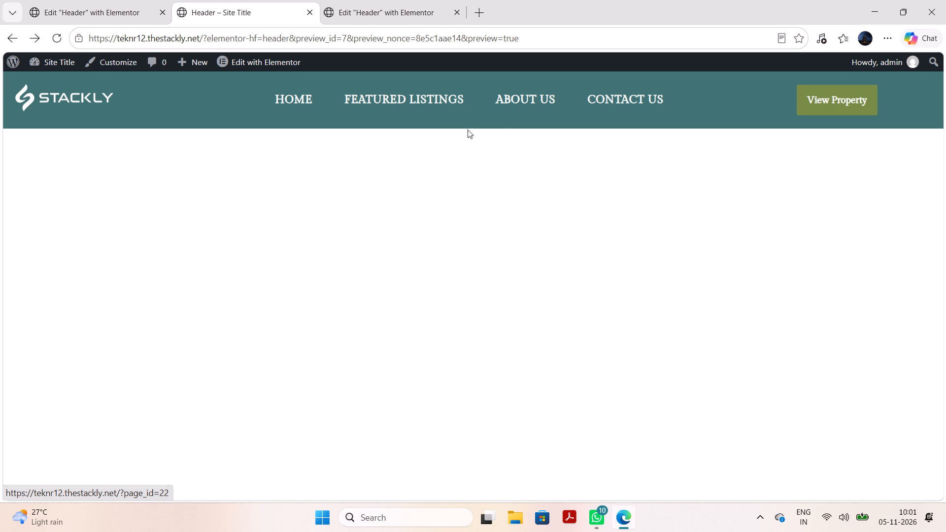
{"action": "left_click", "coordinate": [418, 99]}
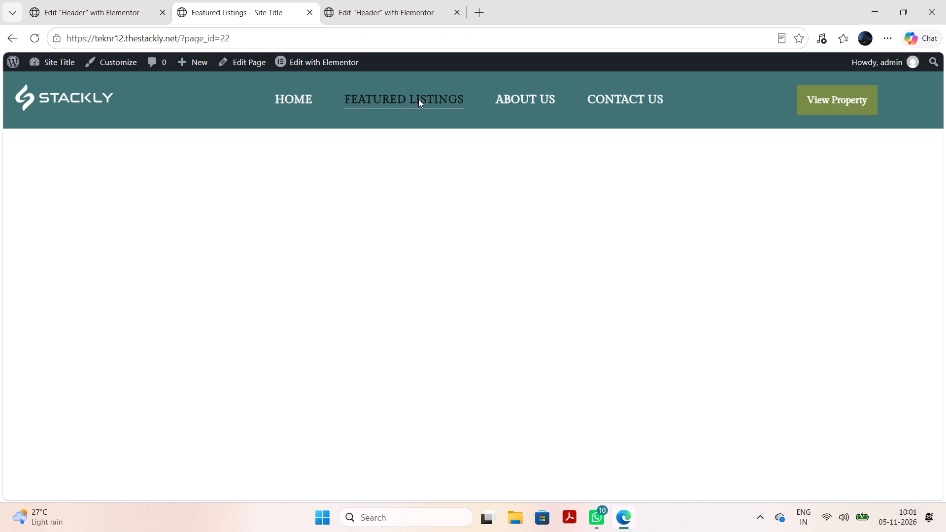
Open the Property Details page in the editor, preview it to check its page address, and close the preview.
{"action": "left_click", "coordinate": [125, 0]}
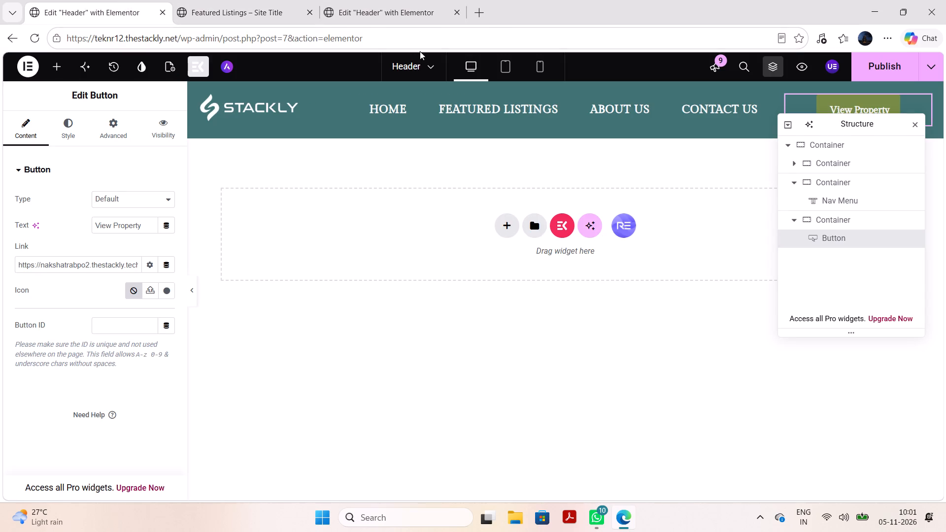
{"action": "left_click", "coordinate": [420, 59]}
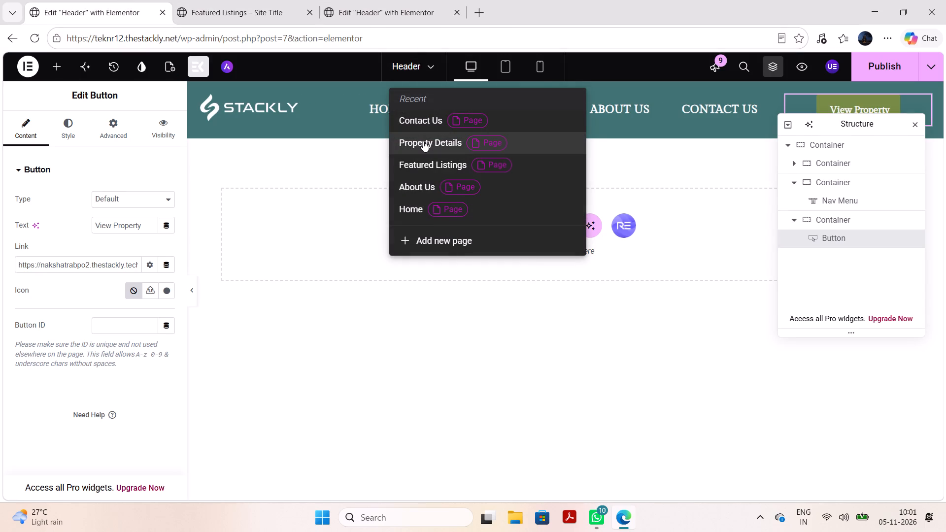
{"action": "left_click", "coordinate": [893, 70]}
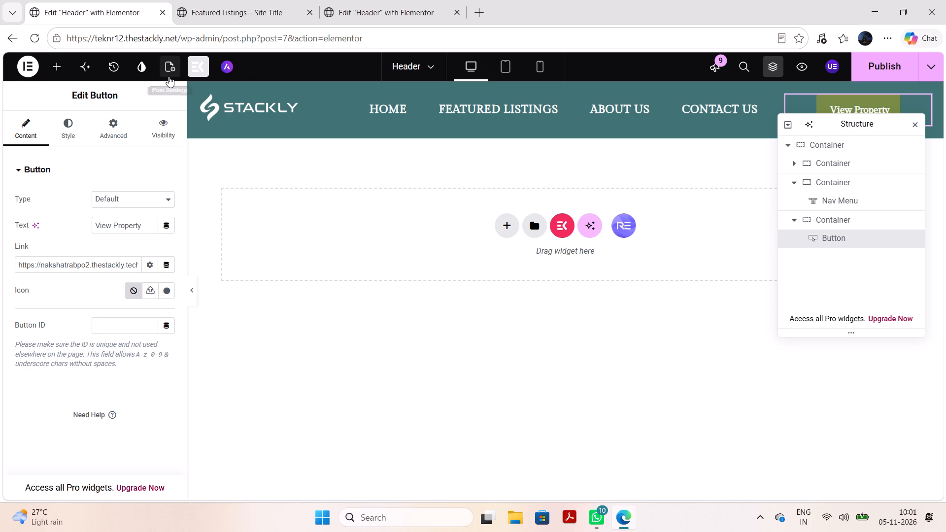
{"action": "left_click", "coordinate": [413, 68]}
{"action": "left_click", "coordinate": [420, 147]}
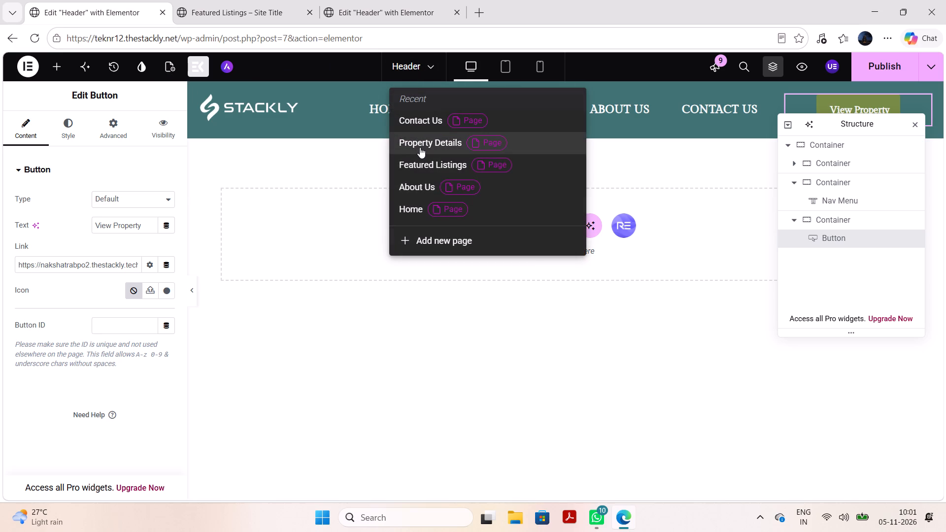
{"action": "left_click", "coordinate": [540, 317]}
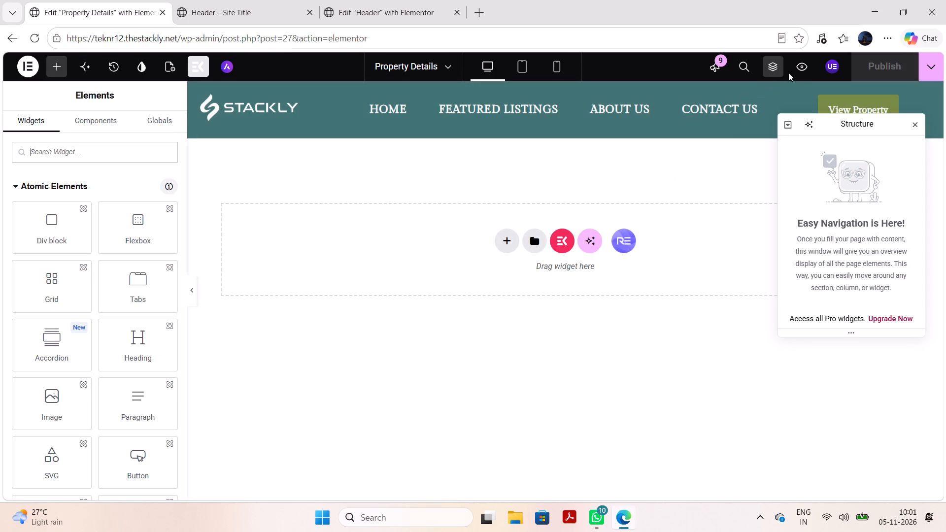
{"action": "left_click", "coordinate": [801, 69]}
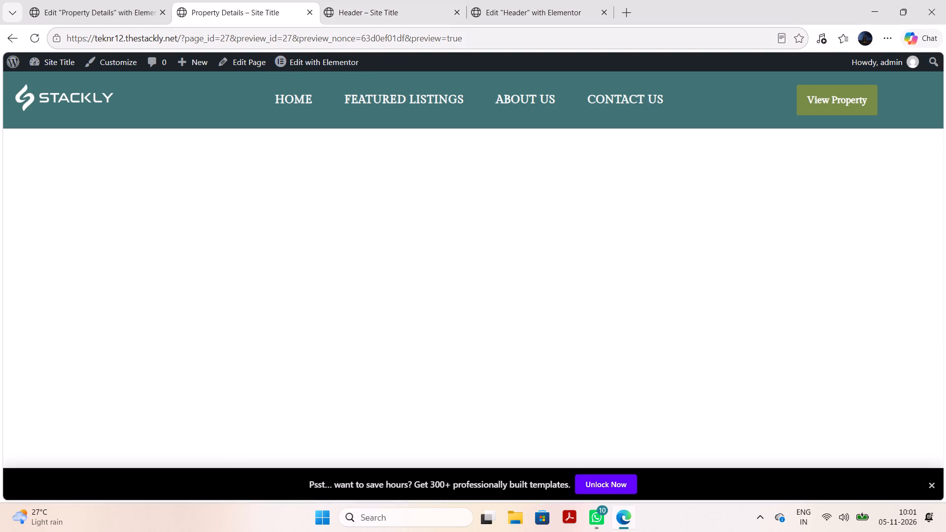
{"action": "left_click", "coordinate": [336, 0]}
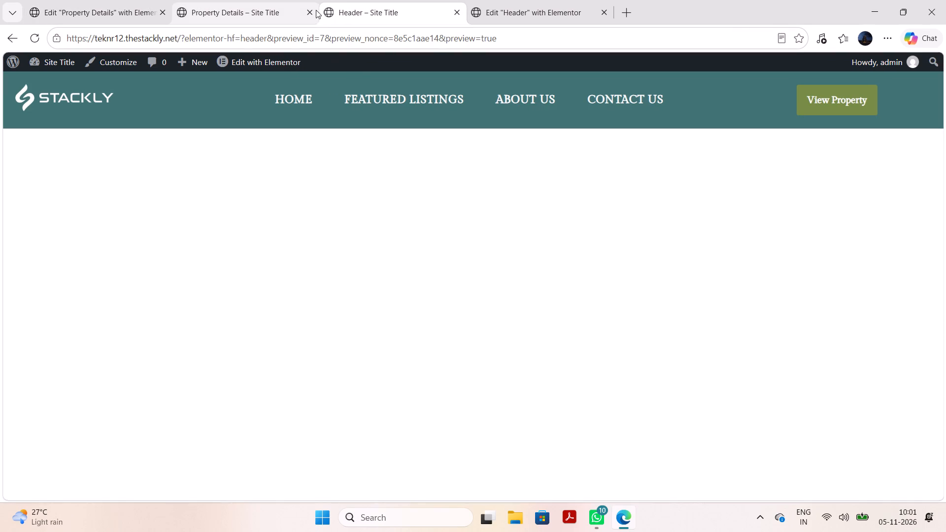
{"action": "left_click", "coordinate": [313, 14]}
Open the Featured Listings page from the header preview and copy its web address.
{"action": "left_click", "coordinate": [397, 104]}
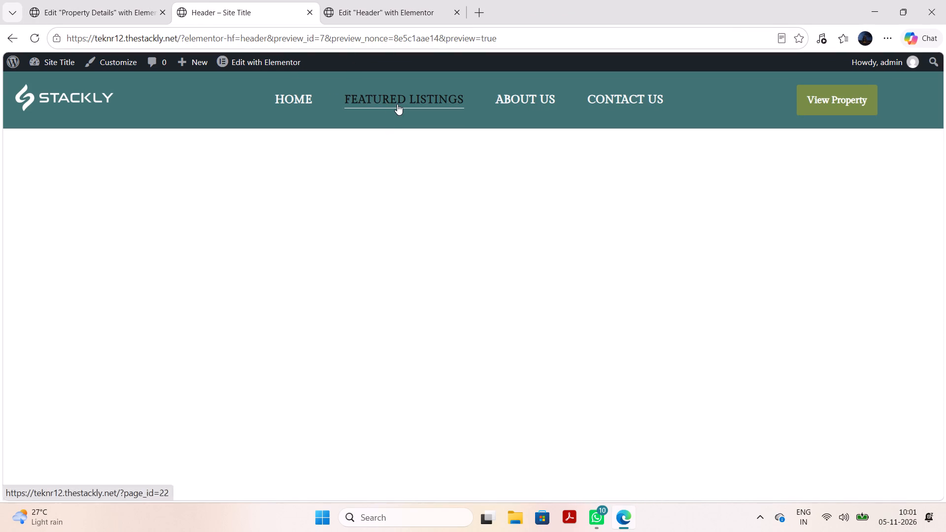
{"action": "left_click", "coordinate": [296, 39]}
{"action": "key", "text": "ctrl+c"}
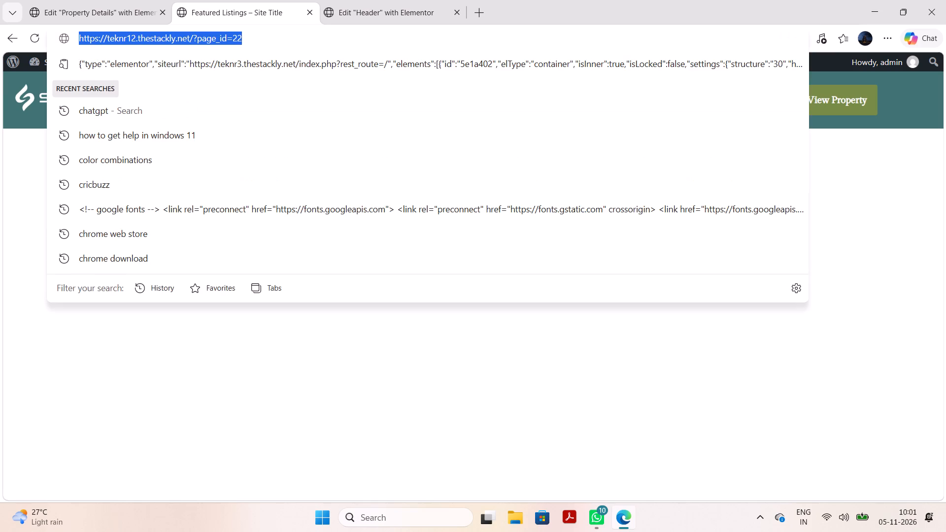
Leave the Property Details page and reopen the teknr12 Header template in the Elementor editor.
{"action": "left_click", "coordinate": [98, 0]}
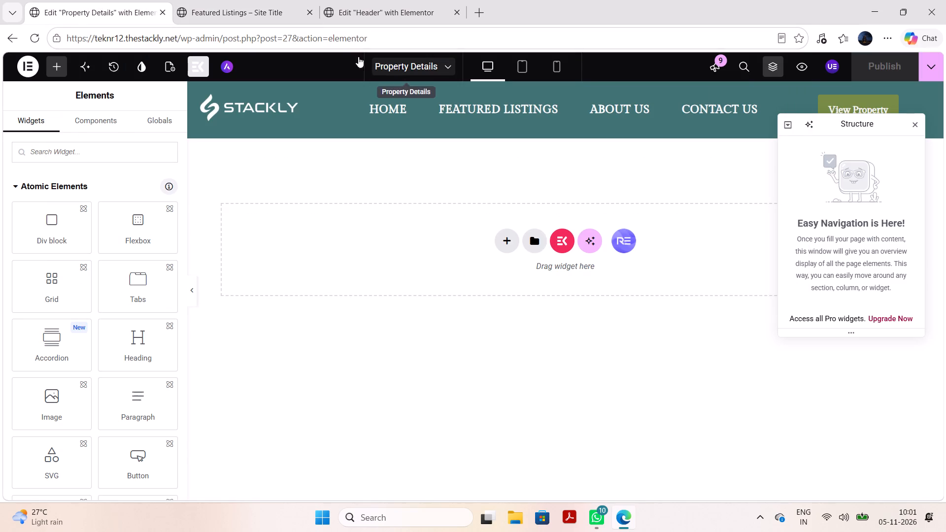
{"action": "left_click", "coordinate": [6, 38]}
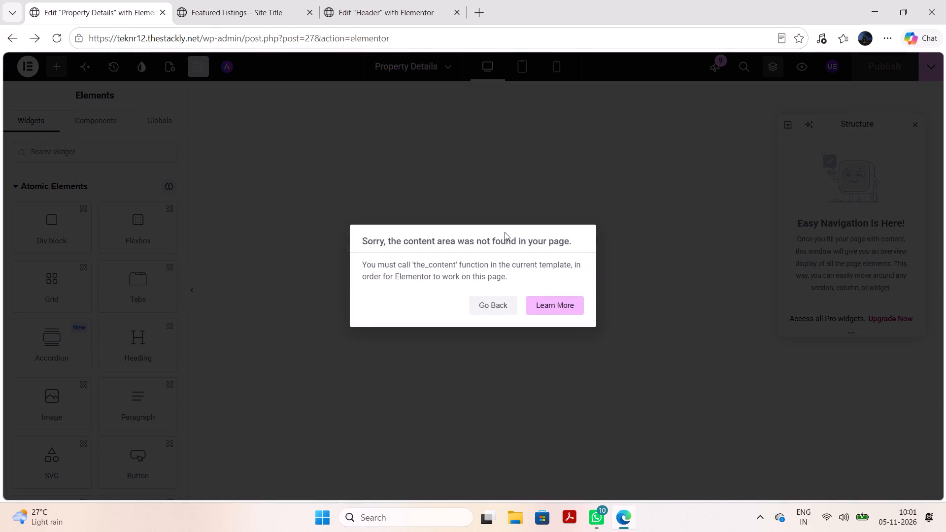
{"action": "left_click", "coordinate": [496, 306]}
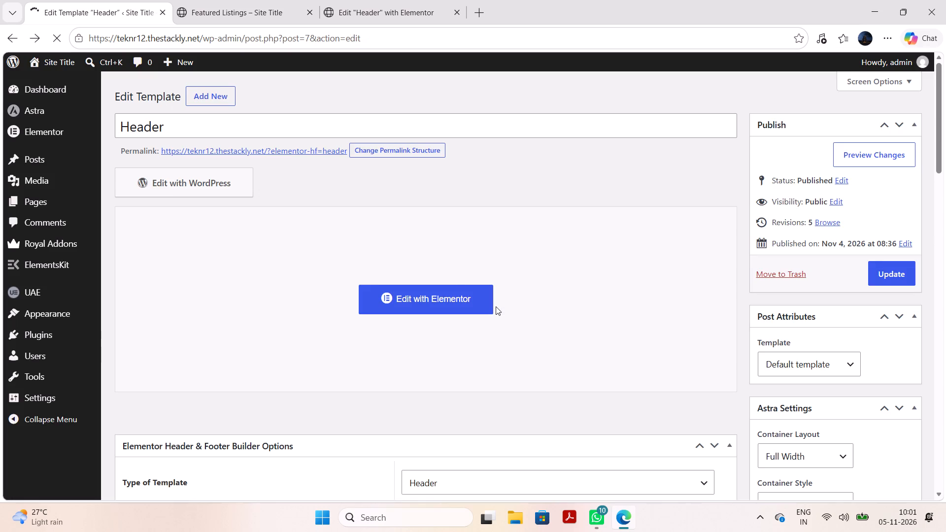
{"action": "left_click", "coordinate": [438, 338]}
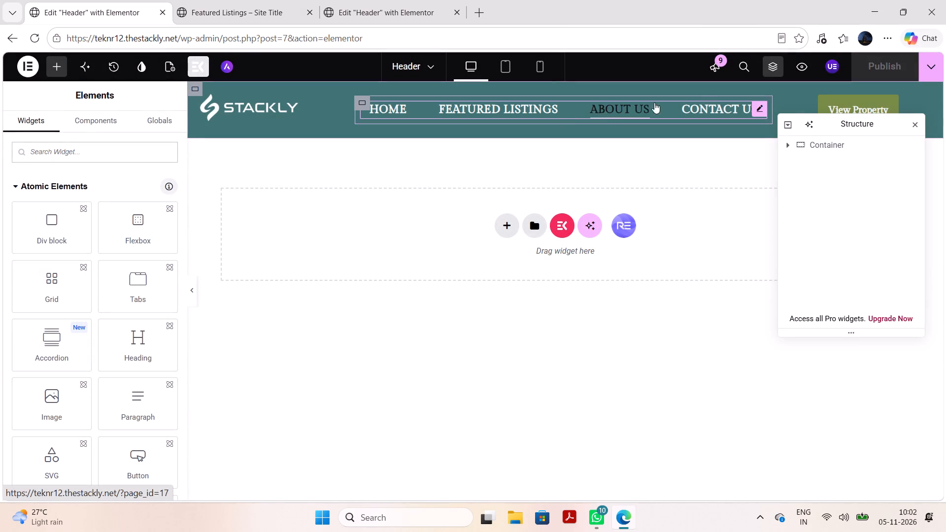
{"action": "left_click", "coordinate": [865, 96]}
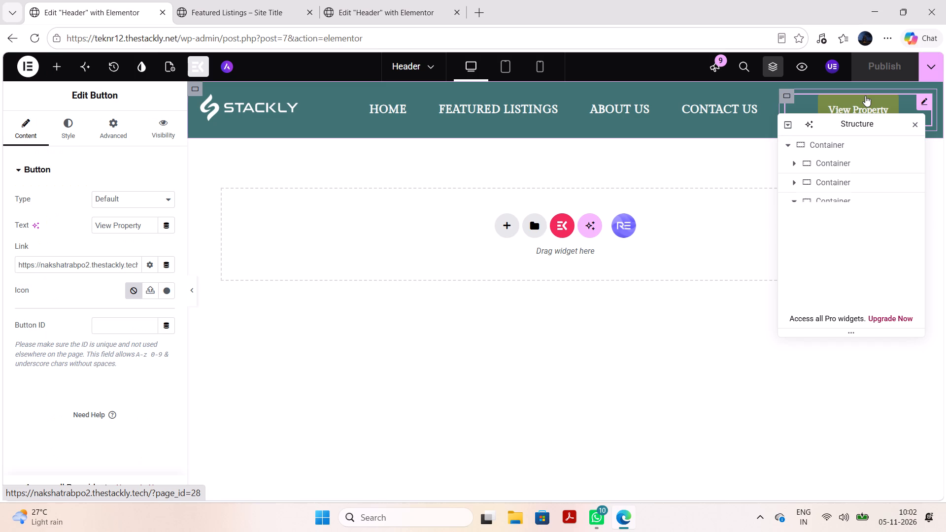
{"action": "left_click", "coordinate": [829, 105]}
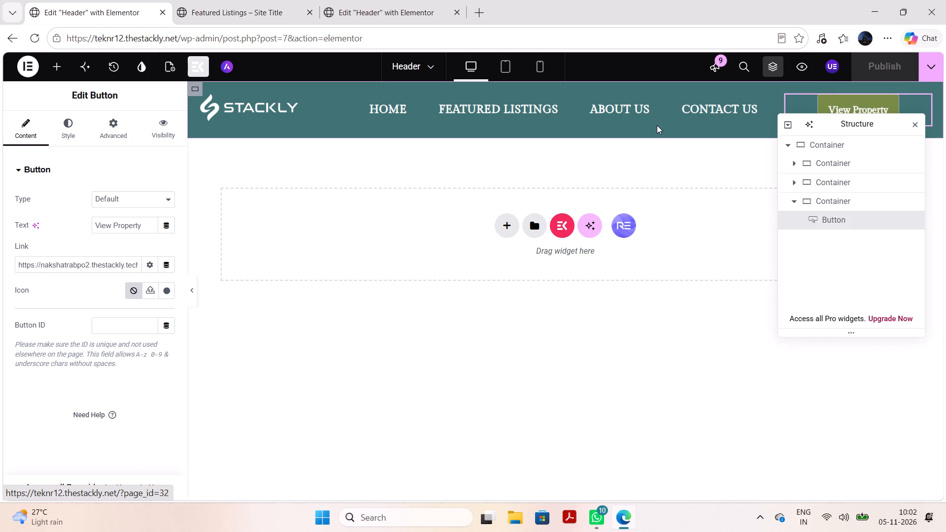
{"action": "left_click", "coordinate": [118, 265]}
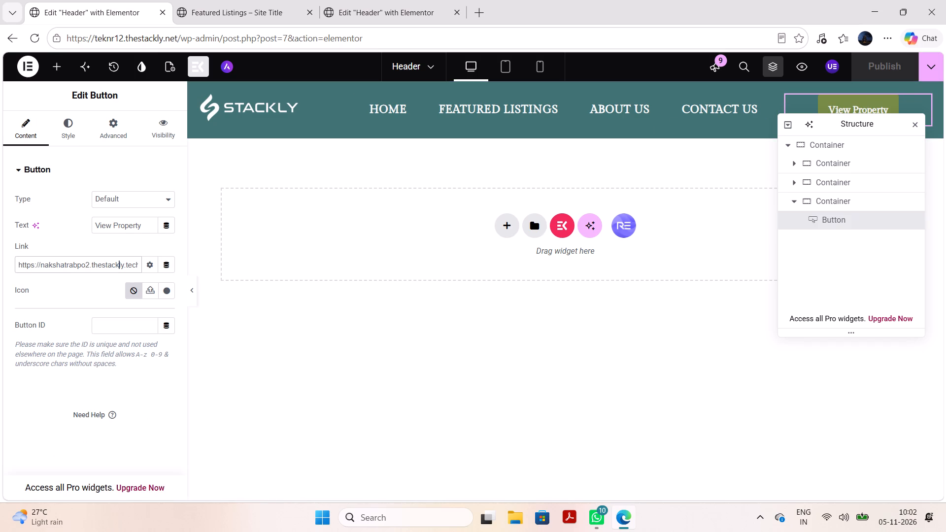
{"action": "key", "text": "ctrl+a"}
{"action": "key", "text": "ctrl+v"}
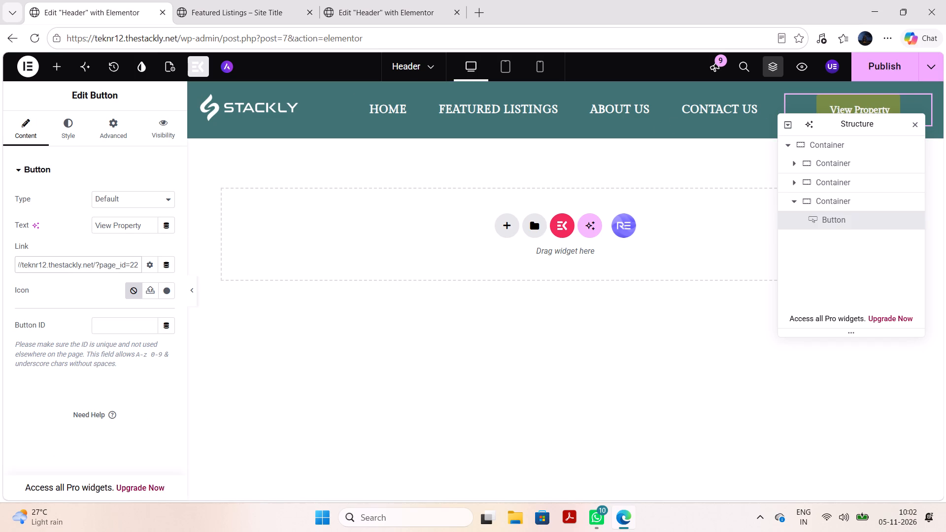
{"action": "key", "text": "BackSpace"}
{"action": "key", "text": "7"}
{"action": "left_click", "coordinate": [893, 57]}
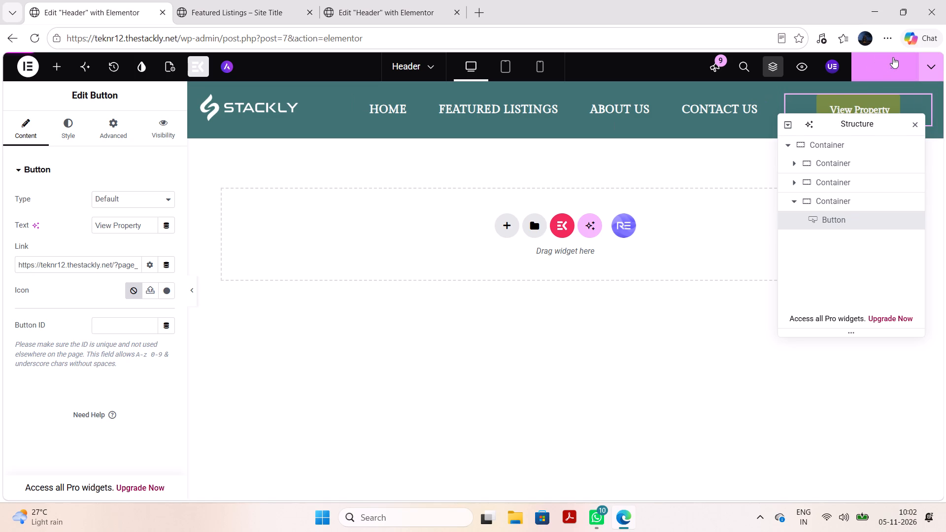
Test the View Property button from the open Featured Listings page, and close the page it leads to.
{"action": "left_click", "coordinate": [232, 0]}
{"action": "left_click", "coordinate": [826, 90]}
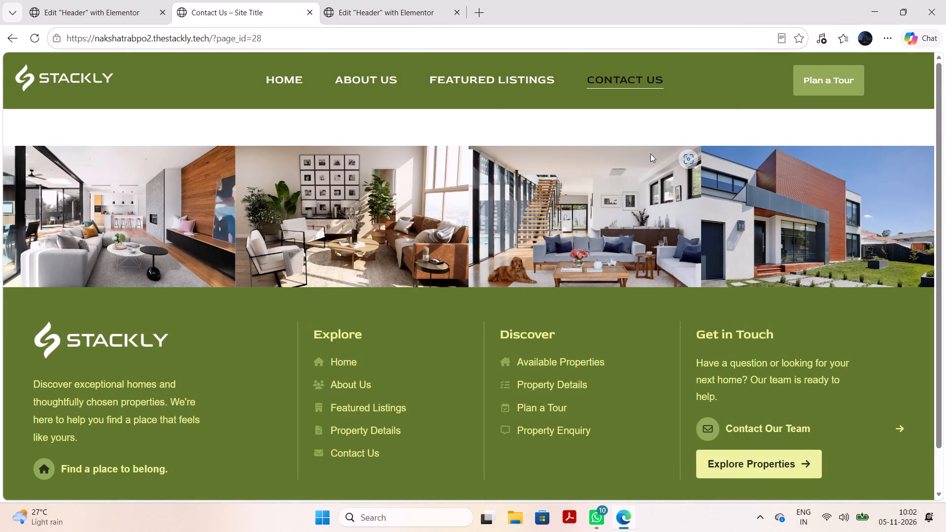
{"action": "left_click", "coordinate": [395, 0]}
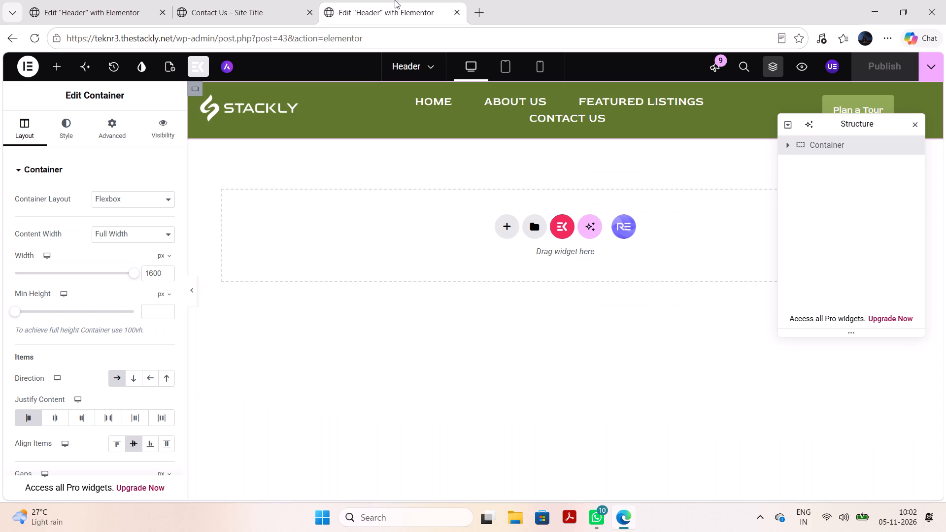
{"action": "left_click", "coordinate": [288, 0]}
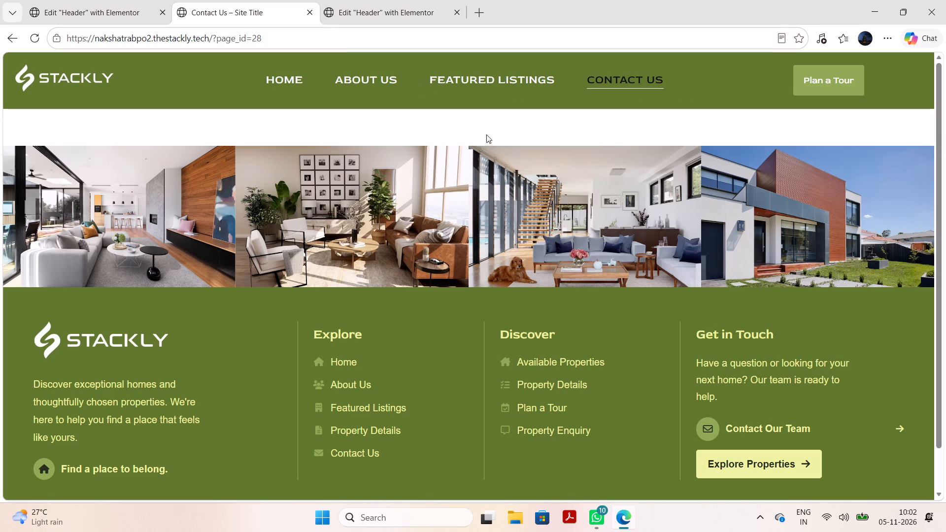
{"action": "left_click", "coordinate": [311, 16]}
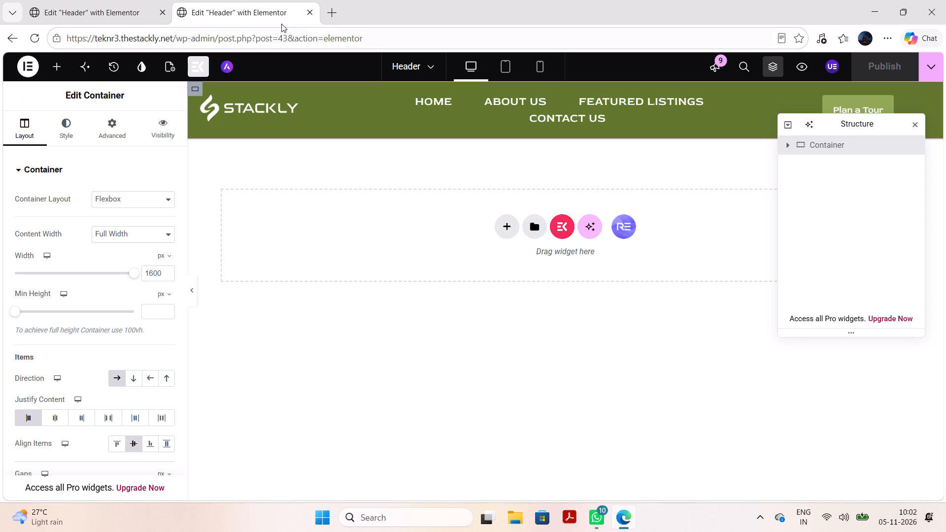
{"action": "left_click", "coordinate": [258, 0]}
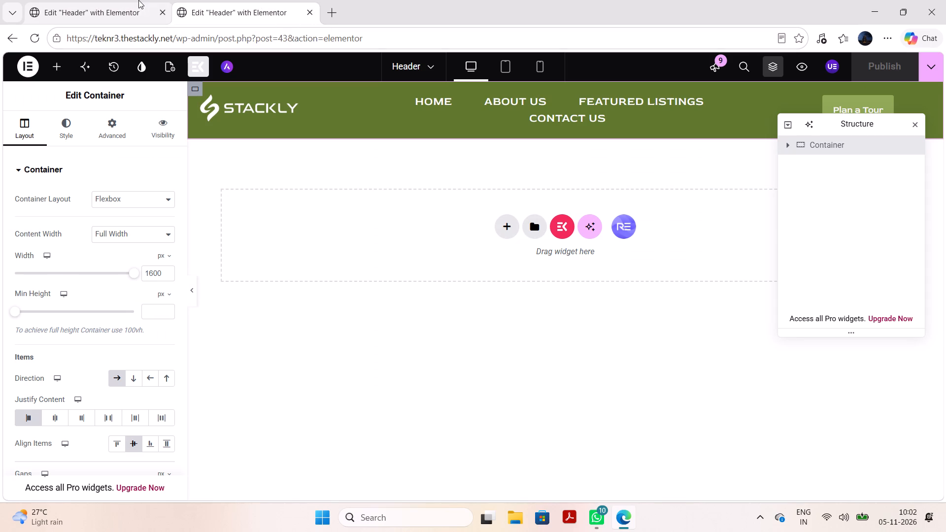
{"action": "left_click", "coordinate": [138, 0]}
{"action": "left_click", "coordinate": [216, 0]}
Close the teknr3 Header template's editor and keep the teknr12 Header editor open.
{"action": "left_click", "coordinate": [111, 0]}
{"action": "left_click", "coordinate": [262, 0]}
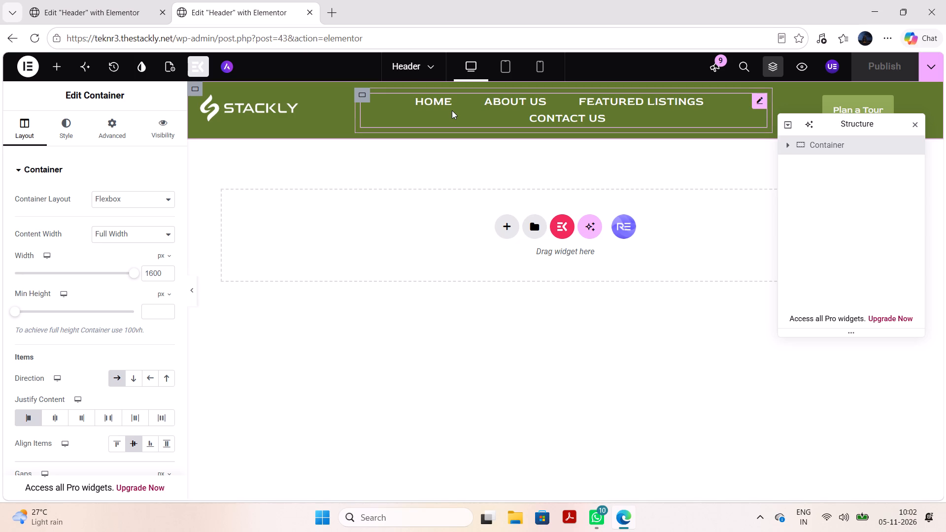
{"action": "left_click", "coordinate": [309, 12]}
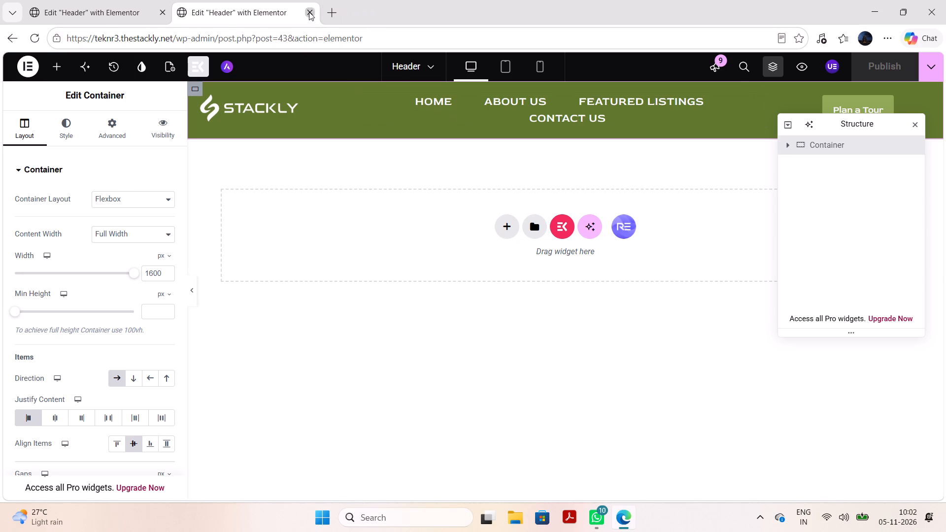
Preview the teknr12 header and test where its View Property button leads.
{"action": "left_click", "coordinate": [797, 58]}
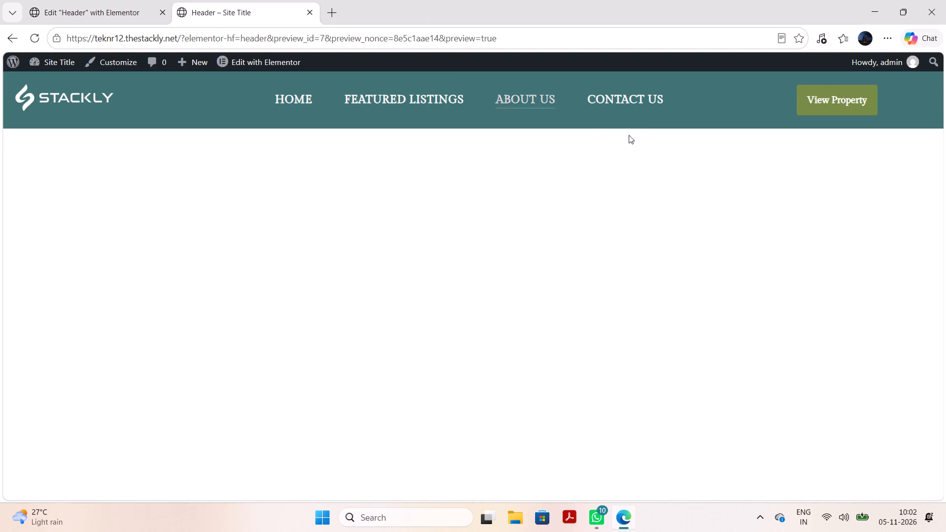
{"action": "left_click", "coordinate": [815, 105]}
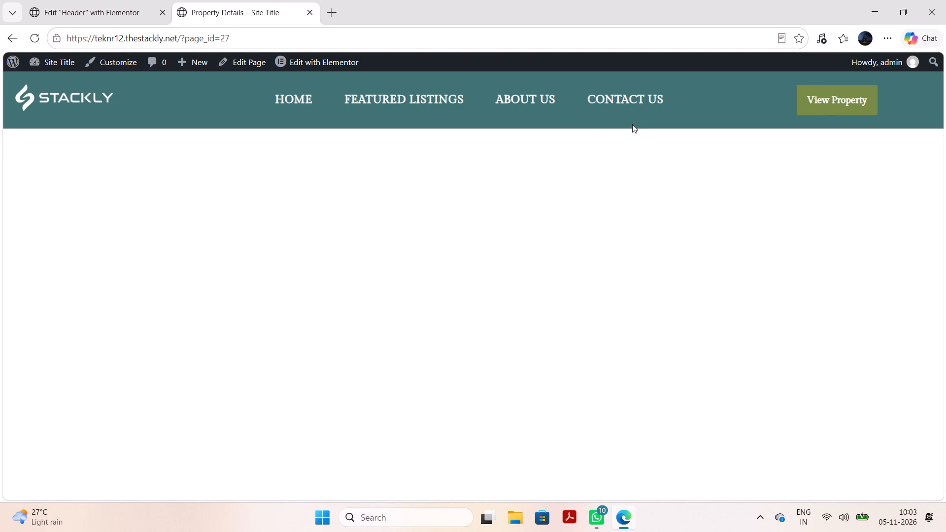
{"action": "left_click", "coordinate": [123, 18]}
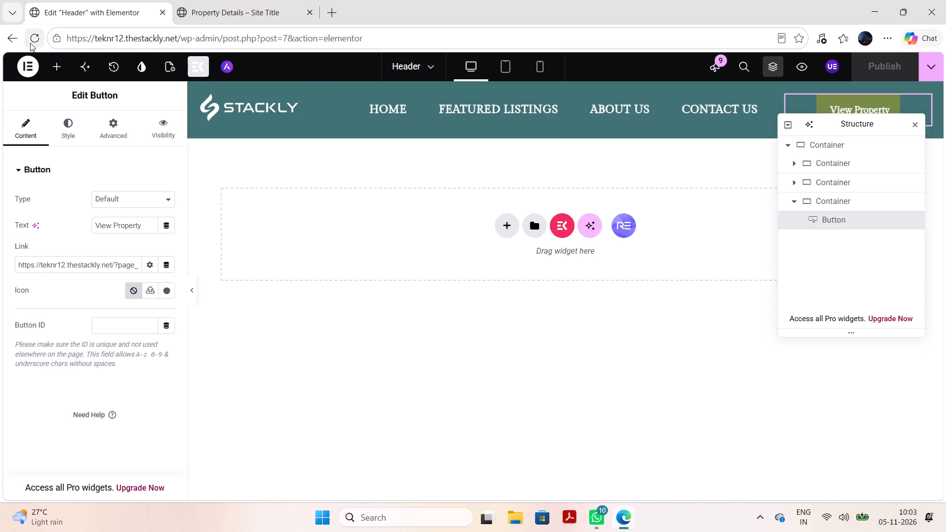
{"action": "left_click_drag", "start_coordinate": [371, 43], "coordinate": [237, 36]}
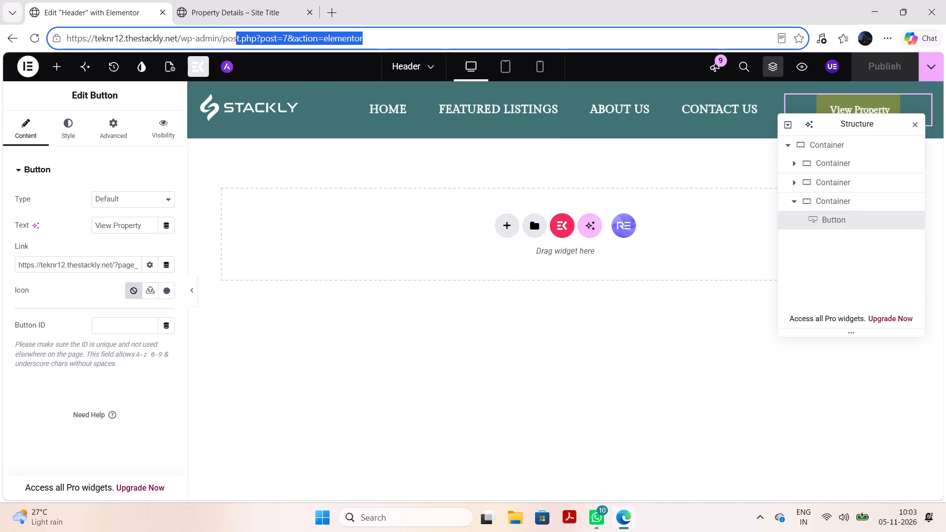
{"action": "left_click_drag", "start_coordinate": [237, 36], "coordinate": [224, 39]}
{"action": "key", "text": "BackSpace"}
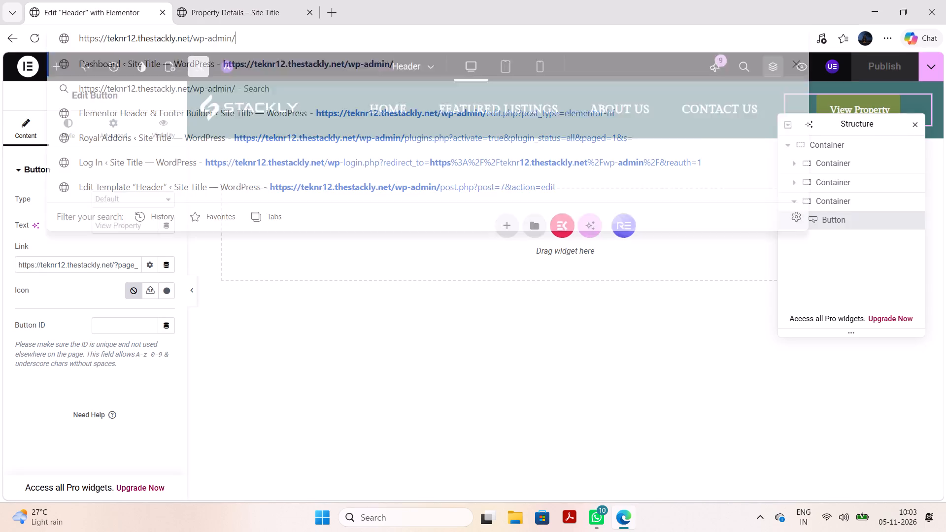
{"action": "key", "text": "Return"}
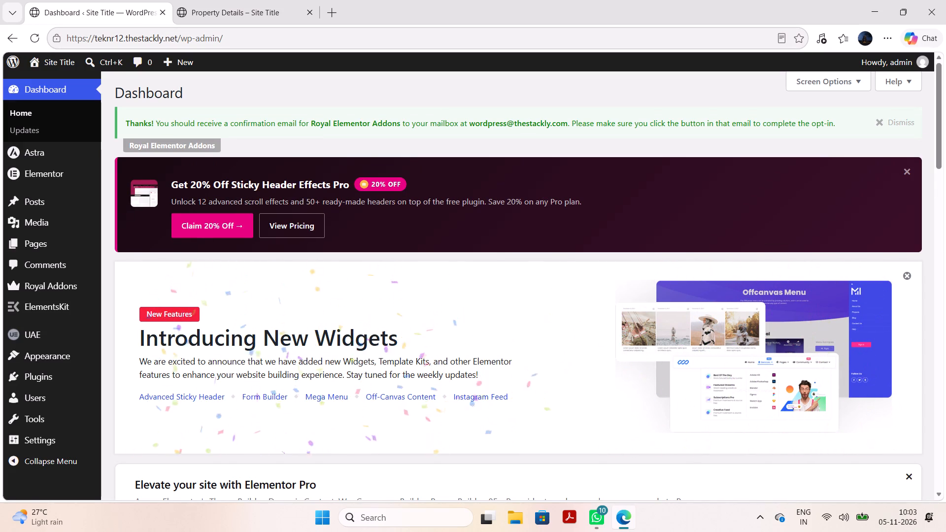
{"action": "scroll", "coordinate": [250, 198], "scroll_direction": "down", "scroll_amount": 3}
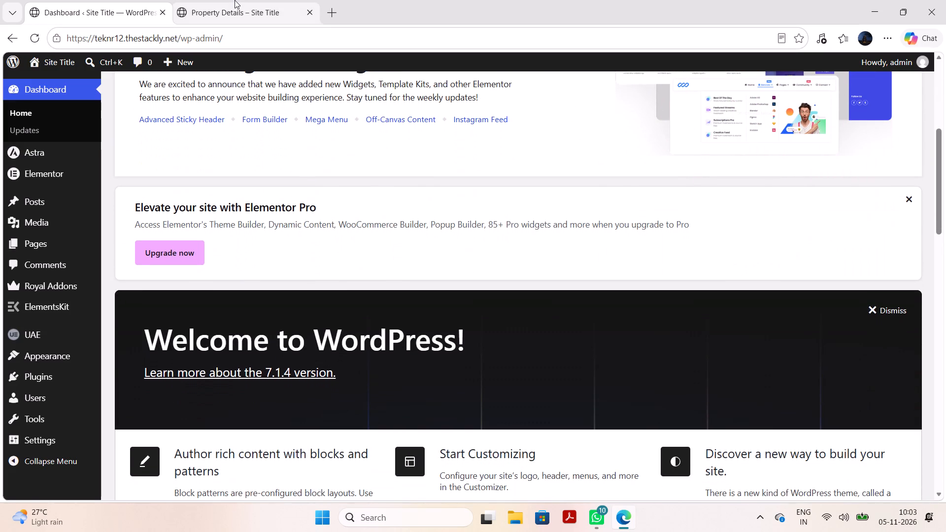
{"action": "left_click", "coordinate": [229, 39]}
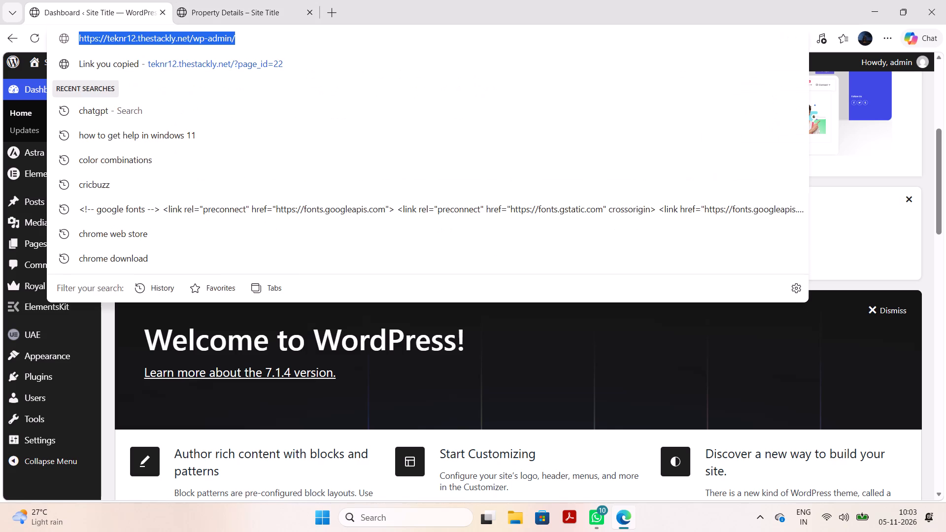
{"action": "key", "text": "ctrl+c"}
{"action": "left_click", "coordinate": [328, 7]}
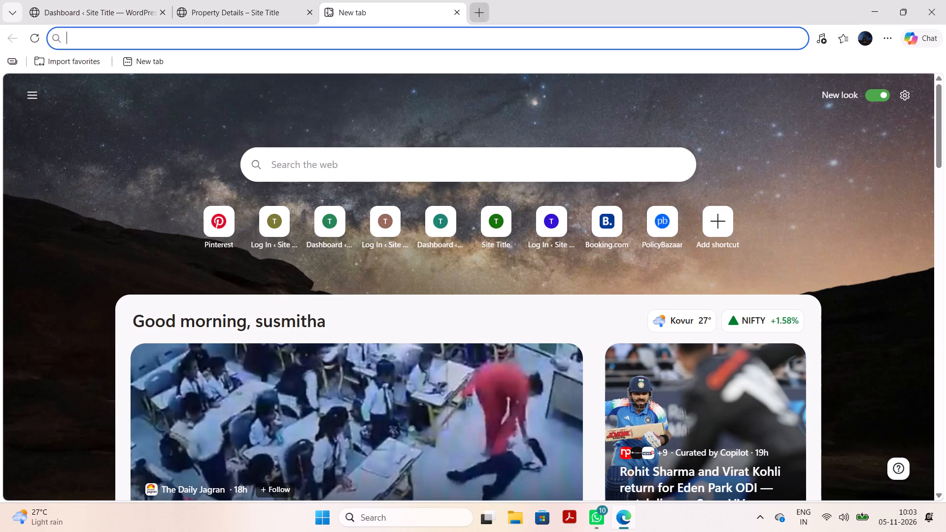
{"action": "left_click", "coordinate": [315, 34]}
{"action": "key", "text": "ctrl+v"}
{"action": "left_click", "coordinate": [315, 34]}
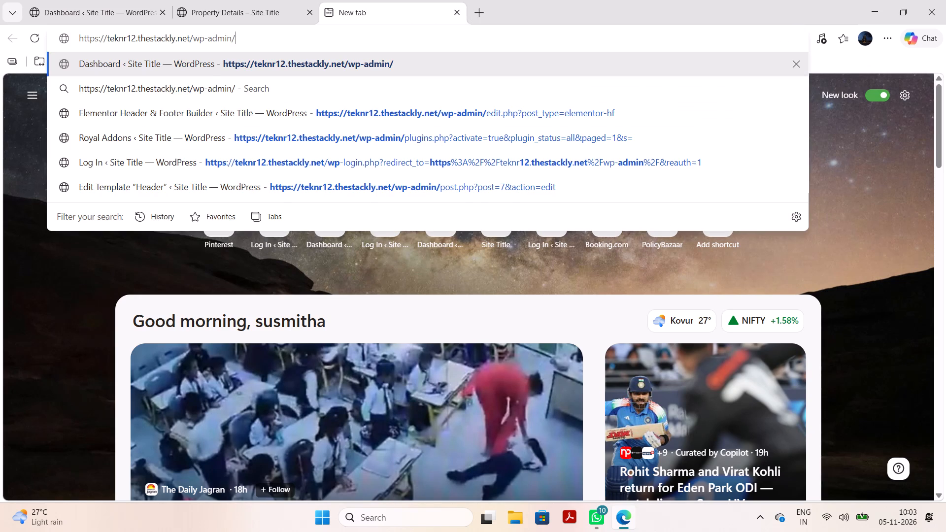
{"action": "key", "text": "BackSpace"}
{"action": "key", "text": "BackSpace"}
{"action": "key", "text": "BackSpace"}
{"action": "key", "text": "BackSpace"}
{"action": "key", "text": "BackSpace"}
{"action": "key", "text": "BackSpace"}
{"action": "key", "text": "BackSpace"}
{"action": "key", "text": "BackSpace"}
{"action": "key", "text": "BackSpace"}
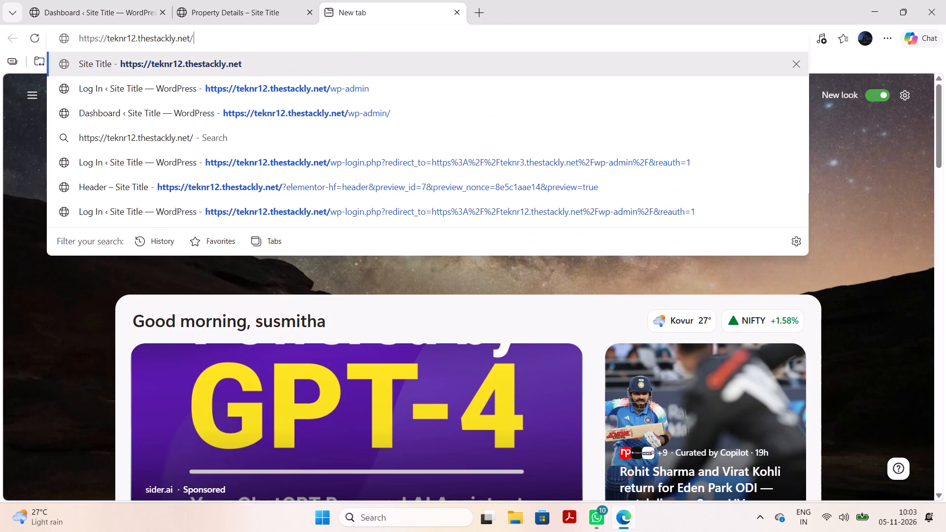
{"action": "key", "text": "Return"}
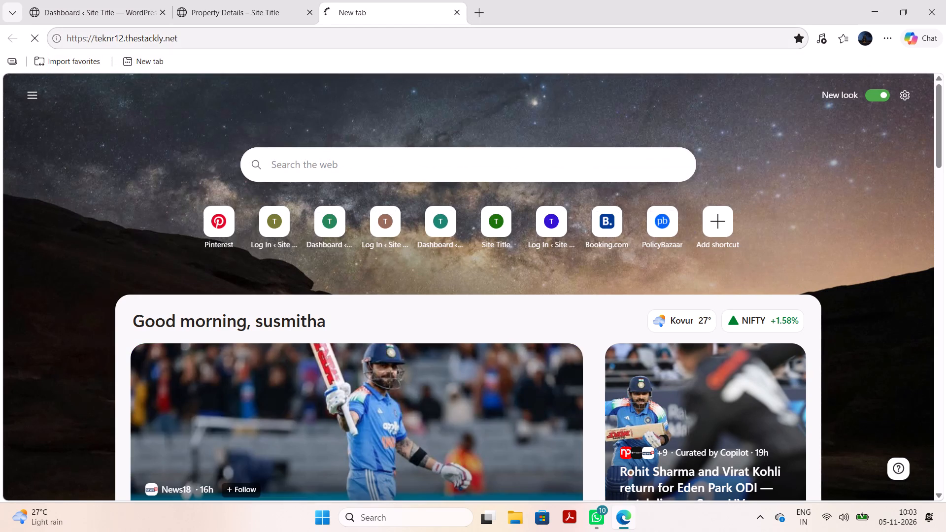
In the teknr12 site's primary menu, move Featured Listings between About Us and Contact Us and save the menu.
{"action": "left_click", "coordinate": [101, 0]}
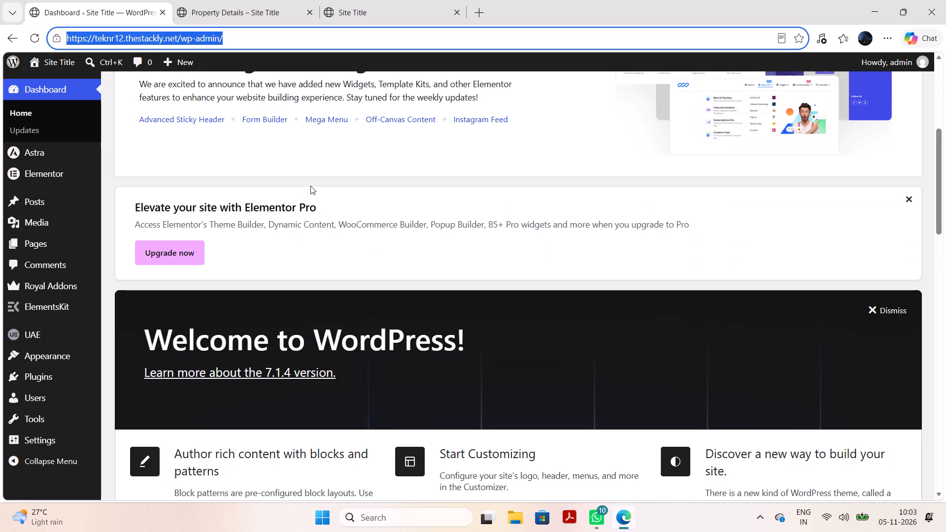
{"action": "scroll", "coordinate": [307, 167], "scroll_direction": "down", "scroll_amount": 5}
{"action": "scroll", "coordinate": [266, 248], "scroll_direction": "down", "scroll_amount": 2}
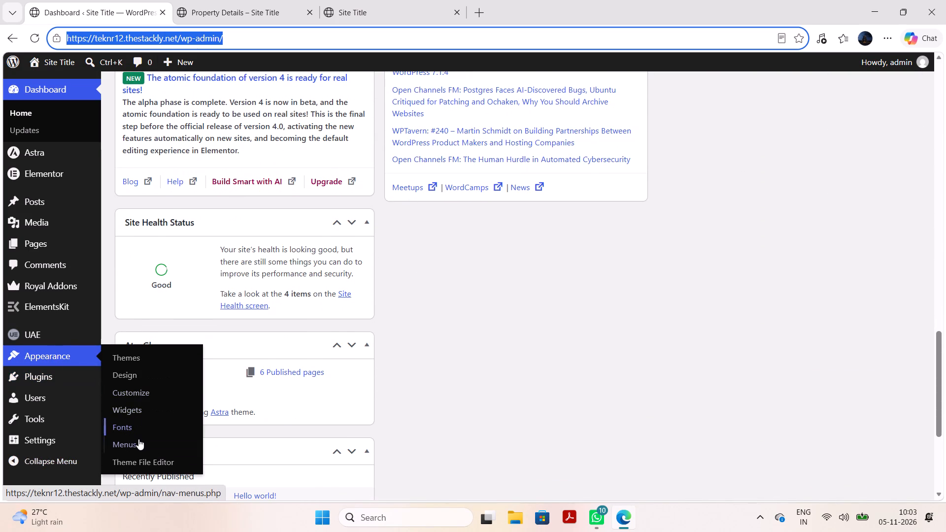
{"action": "left_click", "coordinate": [138, 439]}
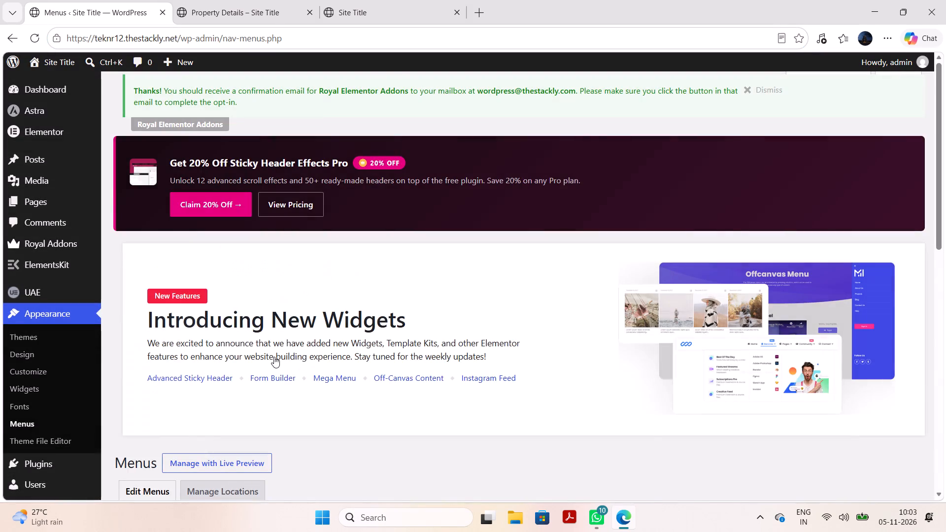
{"action": "scroll", "coordinate": [276, 355], "scroll_direction": "down", "scroll_amount": 8}
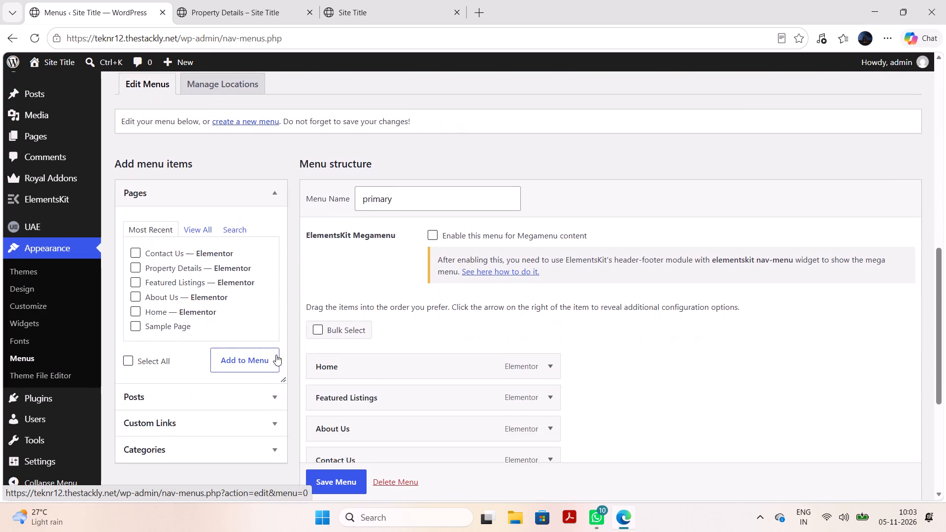
{"action": "scroll", "coordinate": [276, 355], "scroll_direction": "down", "scroll_amount": 1}
{"action": "left_click_drag", "start_coordinate": [336, 361], "coordinate": [335, 365]}
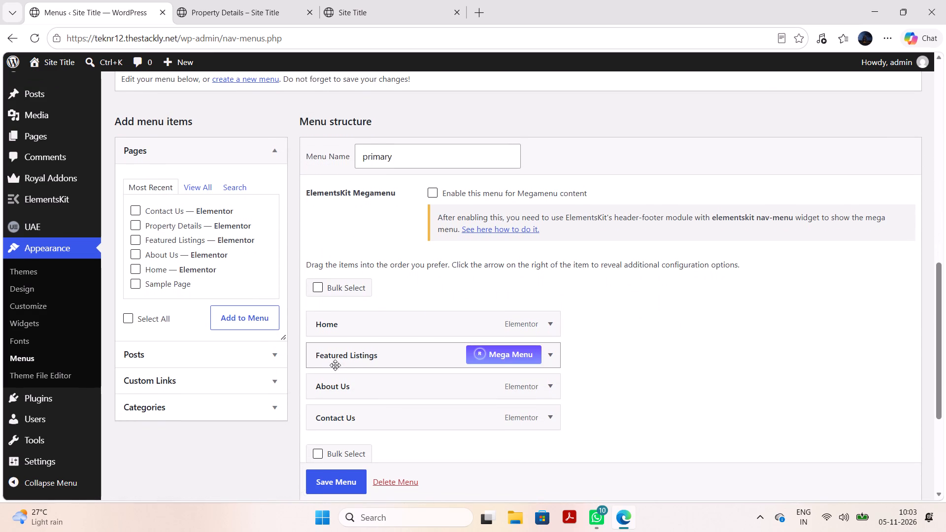
{"action": "left_click_drag", "start_coordinate": [335, 365], "coordinate": [338, 399]}
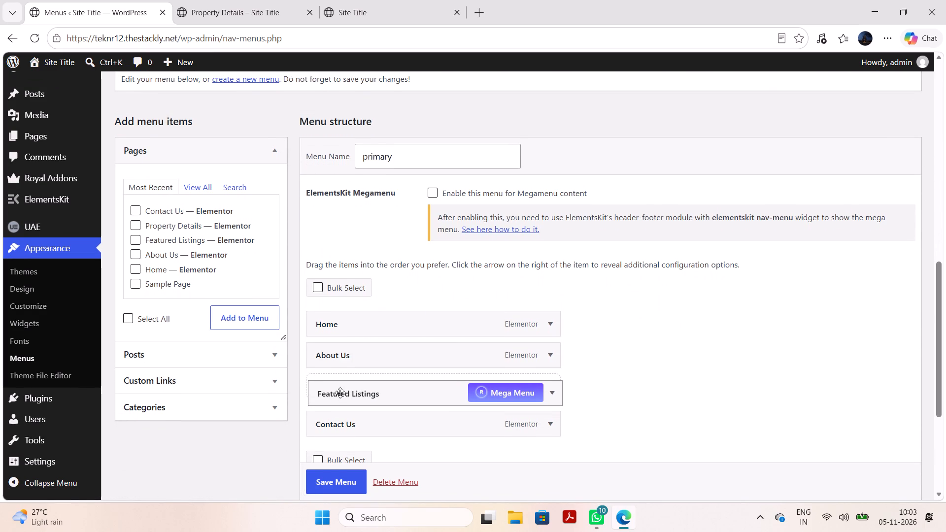
{"action": "scroll", "coordinate": [340, 393], "scroll_direction": "down", "scroll_amount": 1}
{"action": "left_click", "coordinate": [328, 471]}
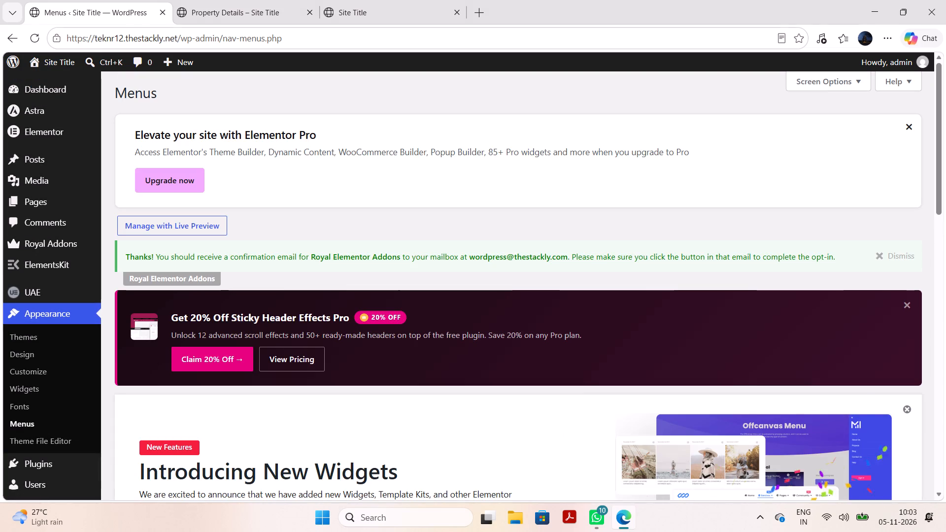
{"action": "scroll", "coordinate": [280, 137], "scroll_direction": "down", "scroll_amount": 2}
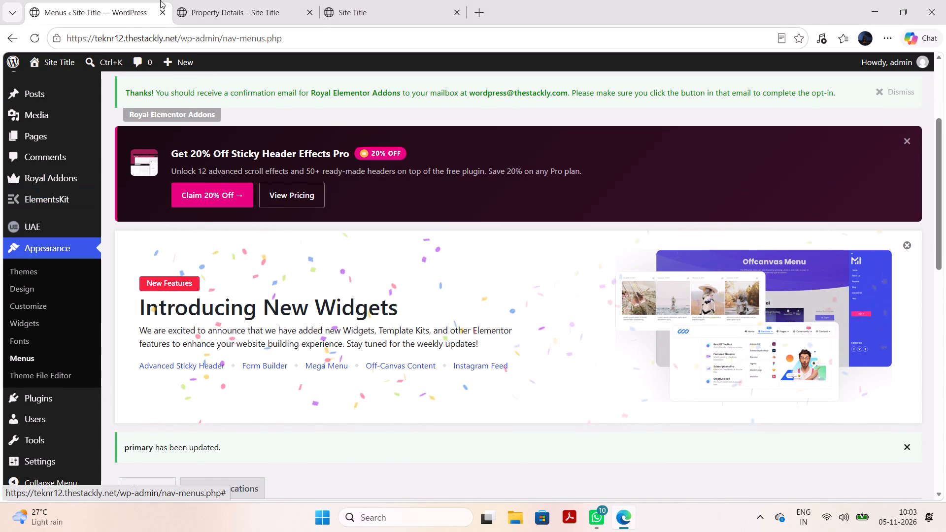
Close the Property Details page and keep the teknr12 front page open.
{"action": "left_click", "coordinate": [242, 0]}
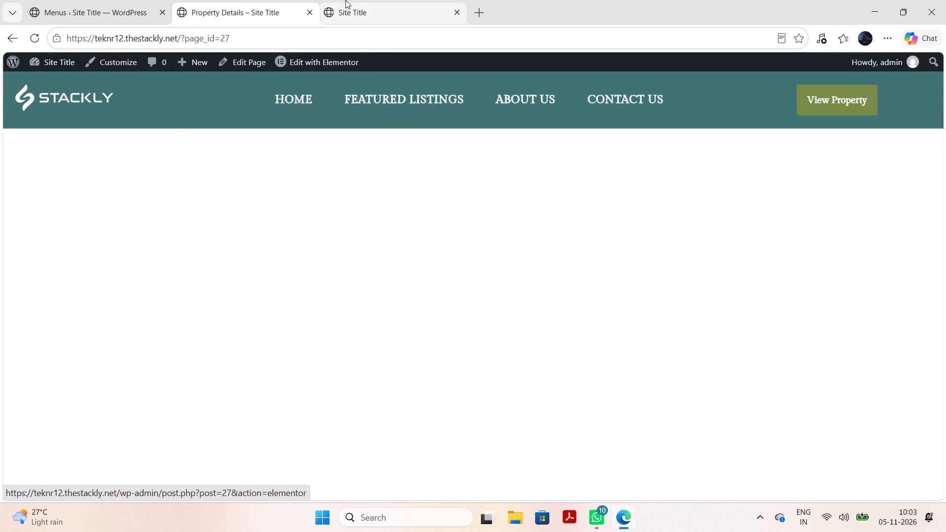
{"action": "left_click", "coordinate": [345, 0]}
{"action": "left_click", "coordinate": [307, 11]}
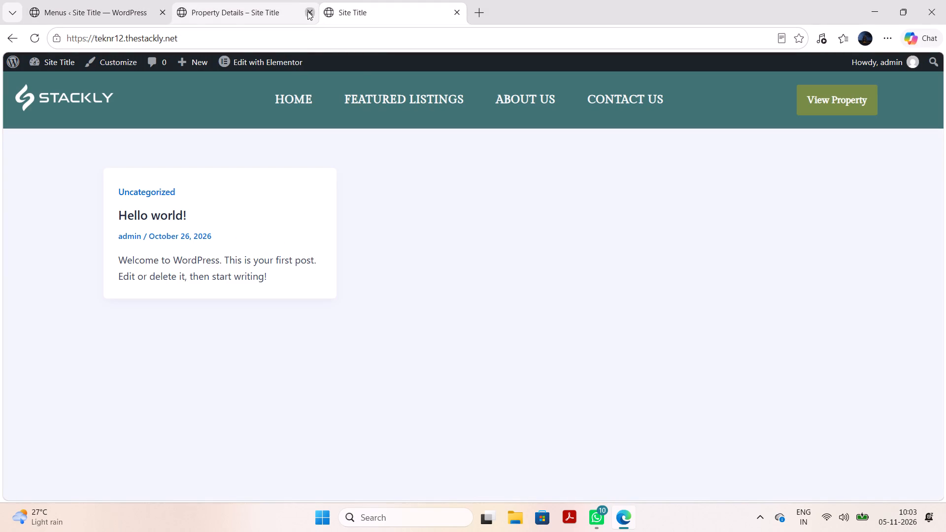
{"action": "left_click", "coordinate": [125, 44]}
{"action": "left_click", "coordinate": [135, 35]}
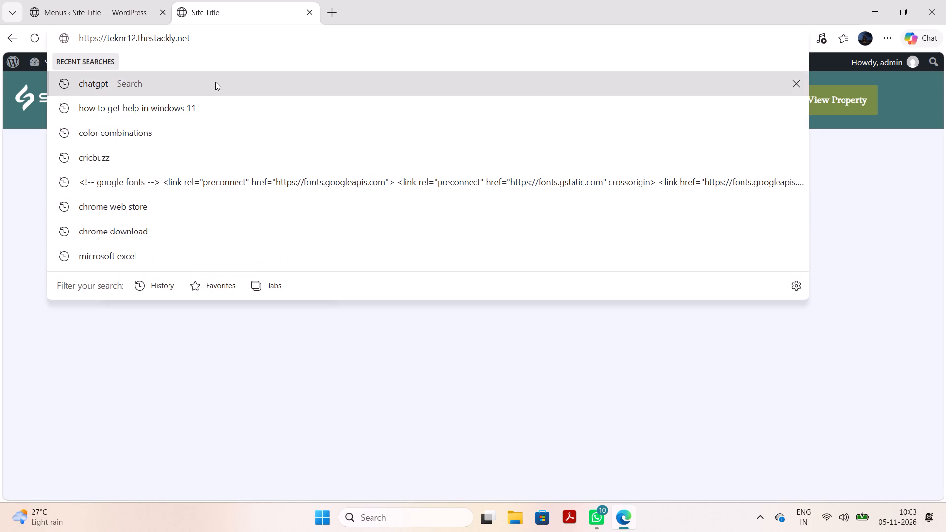
{"action": "key", "text": "BackSpace"}
{"action": "key", "text": "3"}
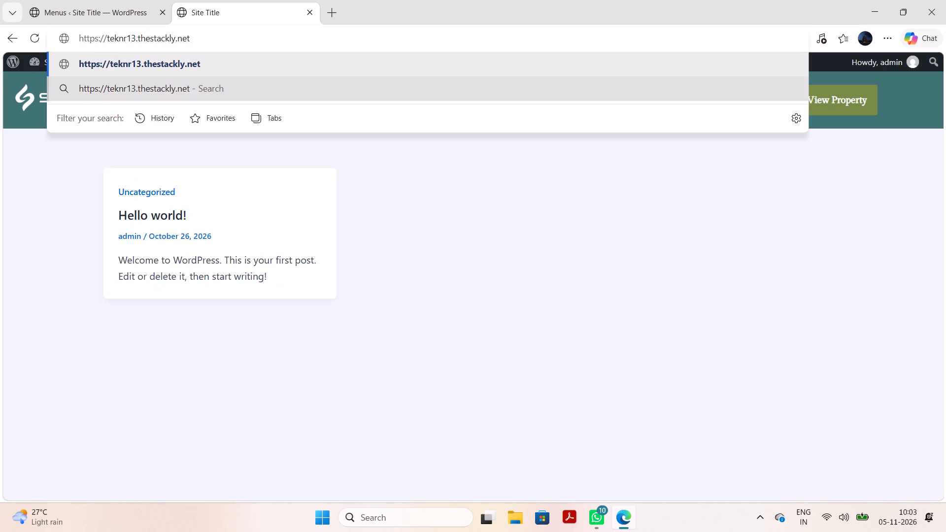
{"action": "key", "text": "BackSpace"}
{"action": "key", "text": "BackSpace"}
{"action": "key", "text": "3"}
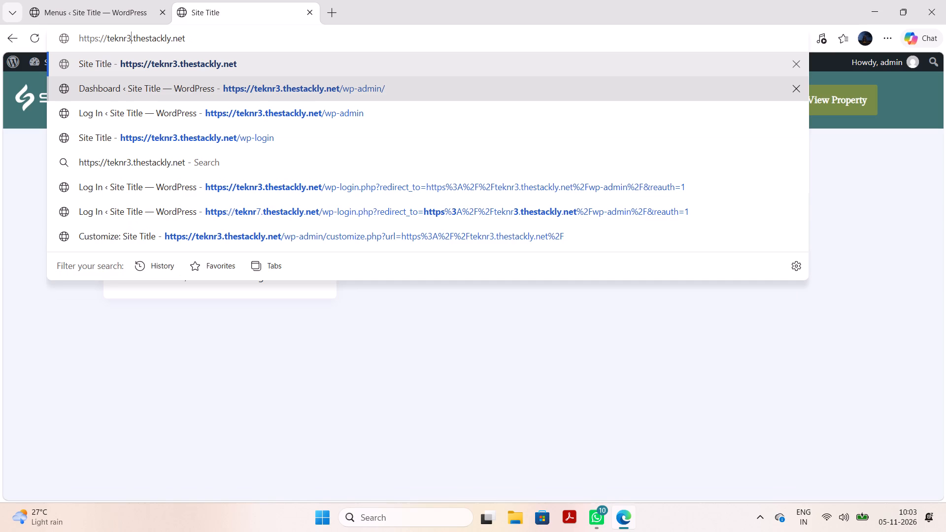
{"action": "key", "text": "Return"}
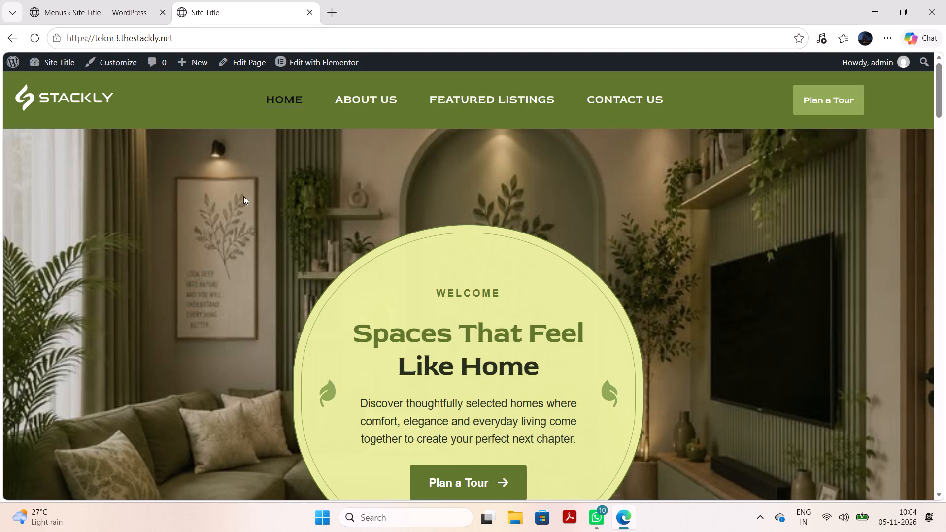
Examine the teknr3 home page's sections from the hero down to the footer with its Explore and Discover links.
{"action": "scroll", "coordinate": [243, 202], "scroll_direction": "down", "scroll_amount": 2}
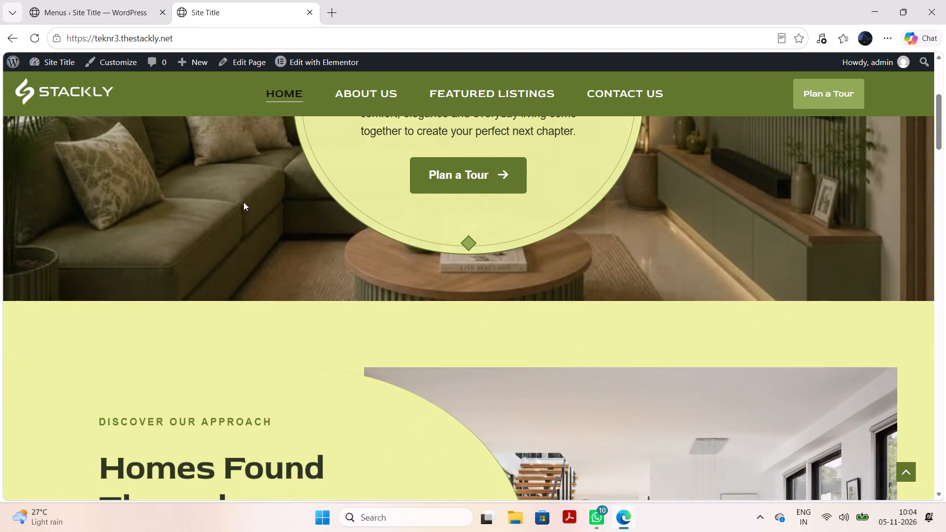
{"action": "scroll", "coordinate": [243, 202], "scroll_direction": "down", "scroll_amount": 3}
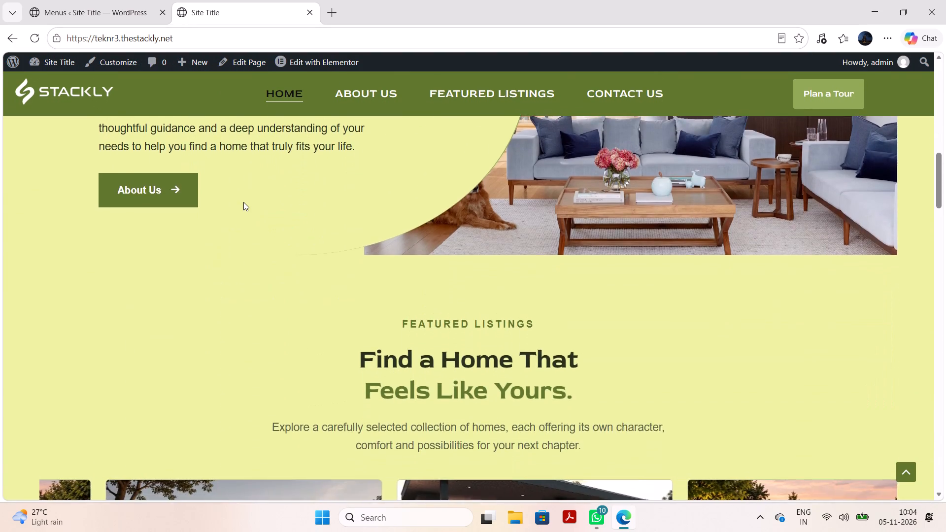
{"action": "scroll", "coordinate": [243, 202], "scroll_direction": "down", "scroll_amount": 5}
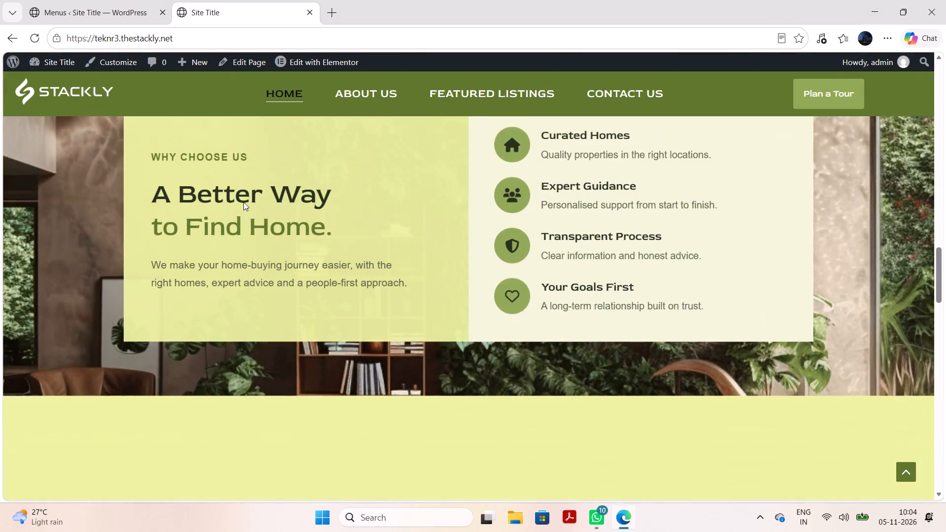
{"action": "scroll", "coordinate": [243, 202], "scroll_direction": "down", "scroll_amount": 5}
{"action": "scroll", "coordinate": [243, 202], "scroll_direction": "up", "scroll_amount": 3}
{"action": "scroll", "coordinate": [243, 202], "scroll_direction": "down", "scroll_amount": 1}
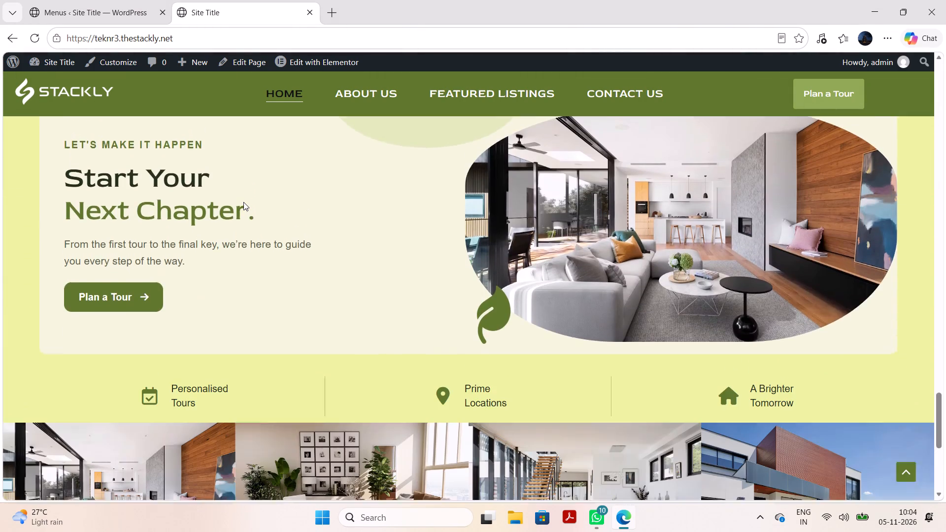
{"action": "scroll", "coordinate": [243, 202], "scroll_direction": "down", "scroll_amount": 2}
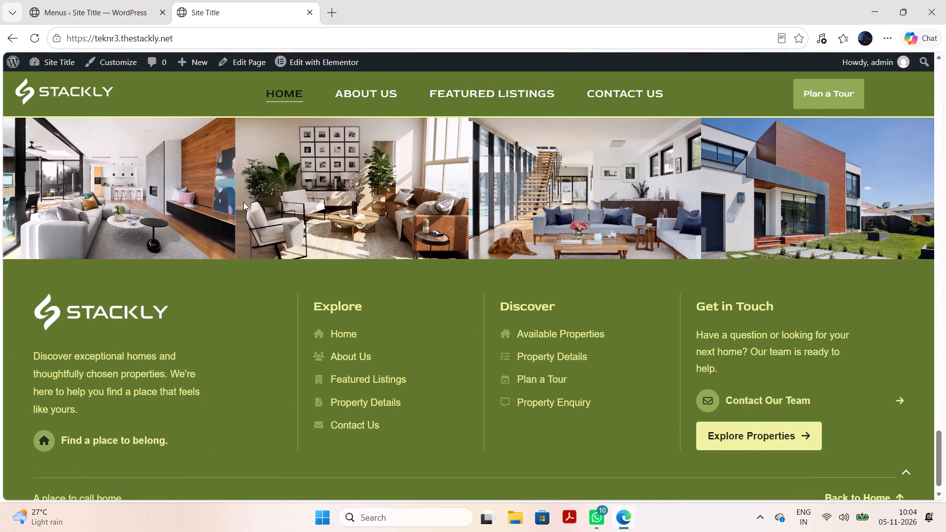
{"action": "scroll", "coordinate": [243, 202], "scroll_direction": "down", "scroll_amount": 2}
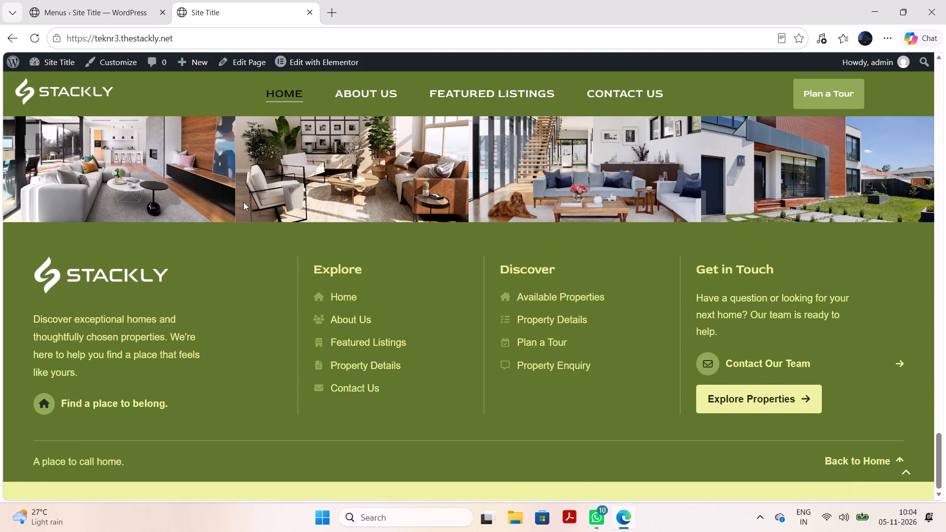
{"action": "scroll", "coordinate": [243, 202], "scroll_direction": "down", "scroll_amount": 1}
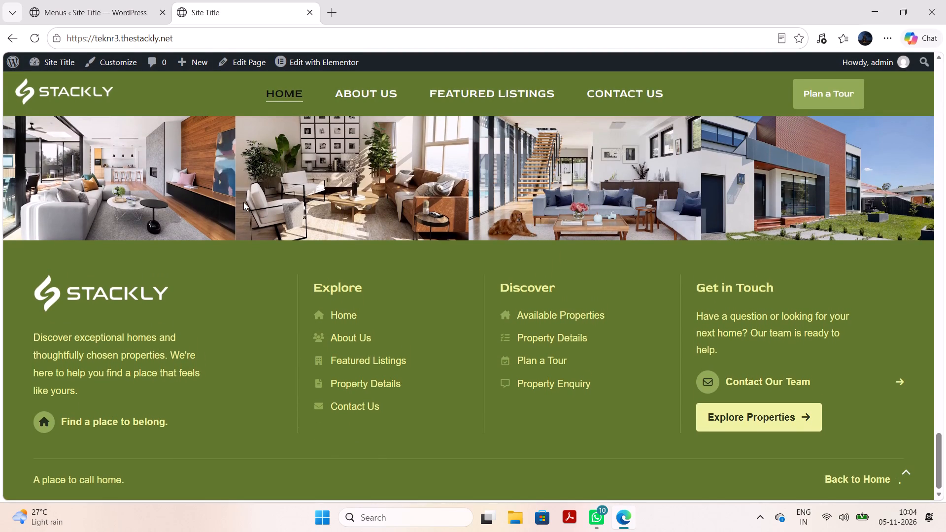
Examine the teknr3 home page's sections from the footer back up to the Spaces That Feel Like Home hero.
{"action": "scroll", "coordinate": [243, 202], "scroll_direction": "up", "scroll_amount": 2}
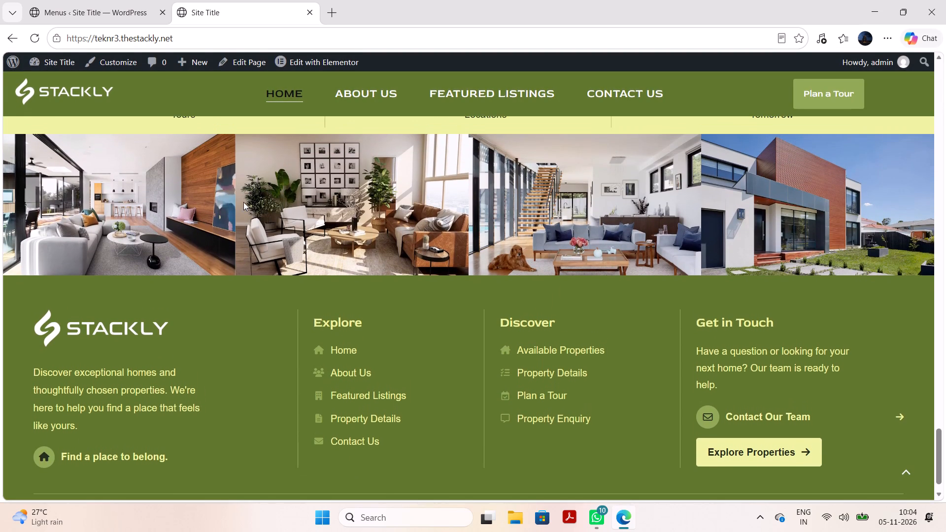
{"action": "scroll", "coordinate": [243, 202], "scroll_direction": "up", "scroll_amount": 3}
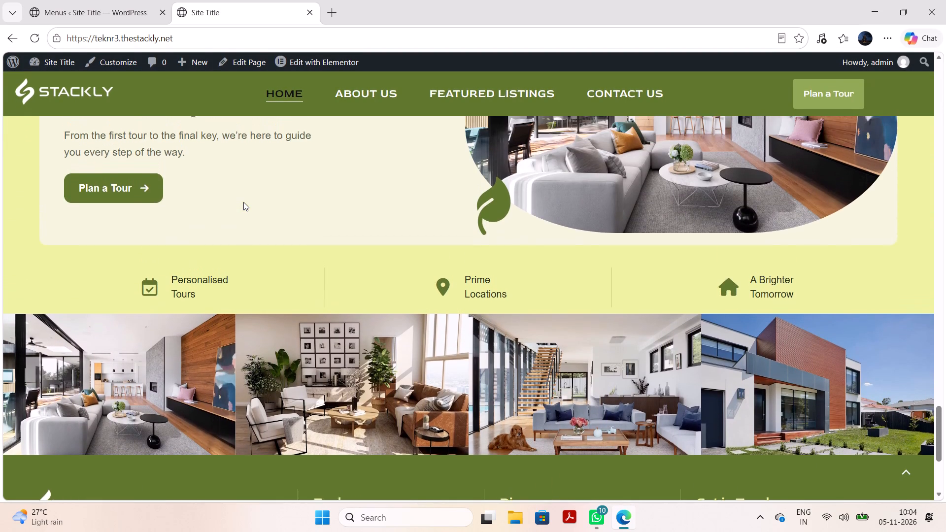
{"action": "scroll", "coordinate": [243, 202], "scroll_direction": "up", "scroll_amount": 2}
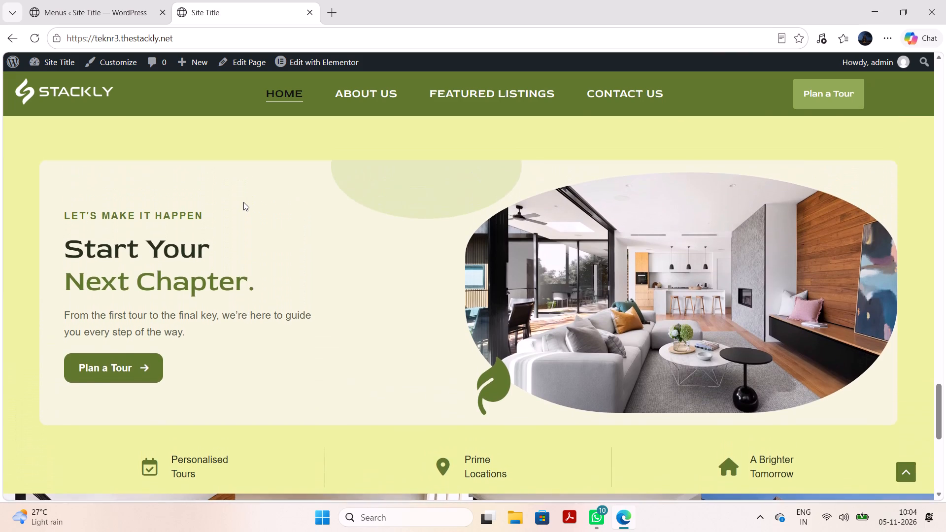
{"action": "scroll", "coordinate": [243, 202], "scroll_direction": "up", "scroll_amount": 6}
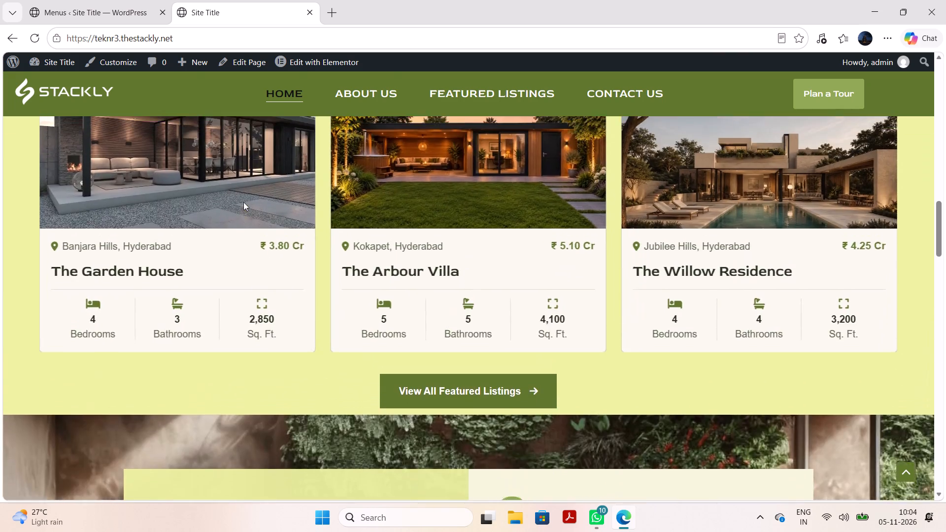
{"action": "scroll", "coordinate": [243, 202], "scroll_direction": "up", "scroll_amount": 5}
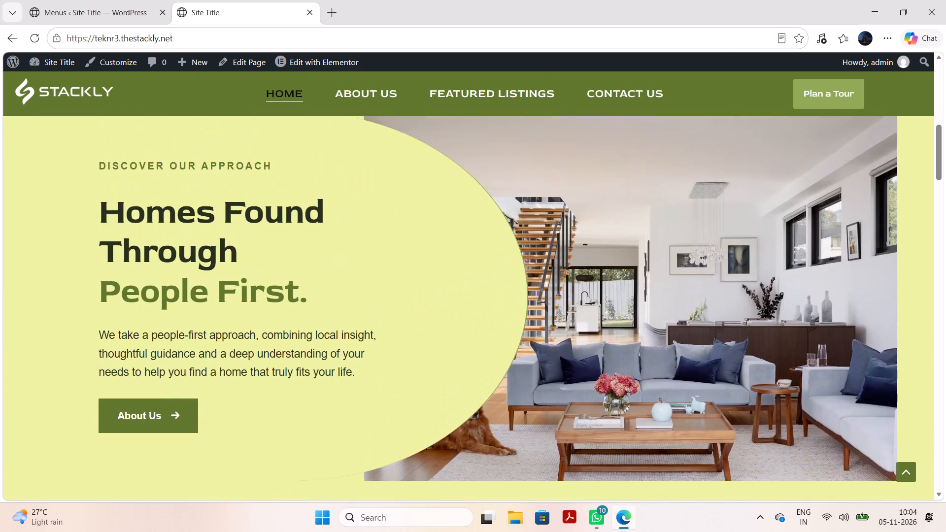
{"action": "scroll", "coordinate": [243, 202], "scroll_direction": "up", "scroll_amount": 3}
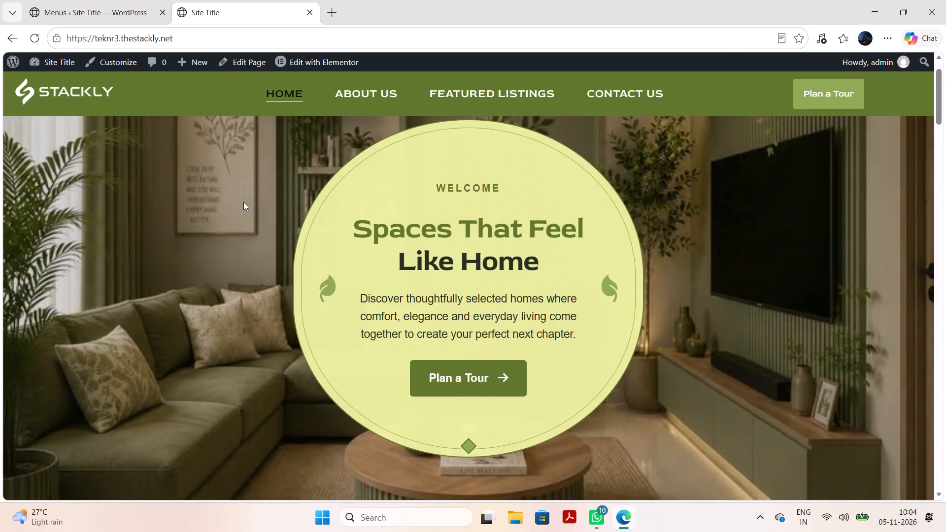
{"action": "scroll", "coordinate": [243, 202], "scroll_direction": "up", "scroll_amount": 2}
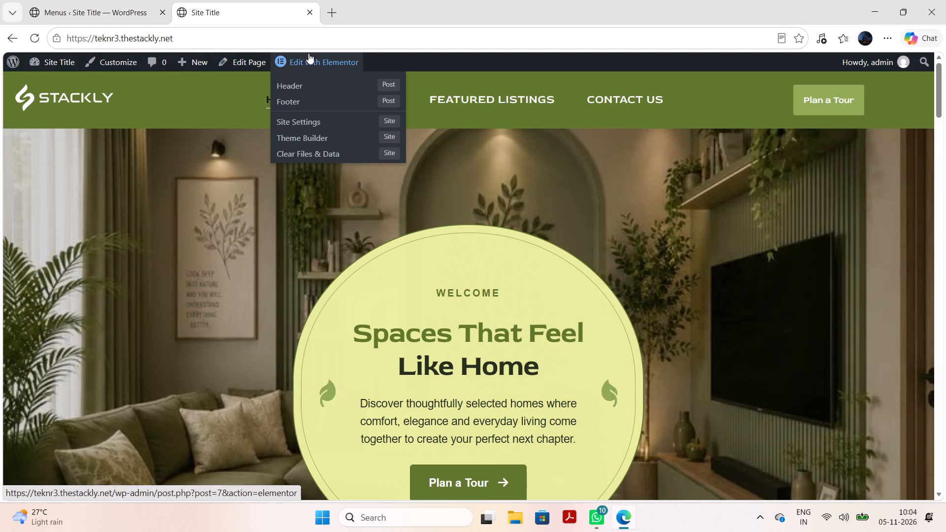
Open the teknr3 site's Footer and the teknr12 site's Footer template for editing in Elementor.
{"action": "left_click", "coordinate": [306, 102]}
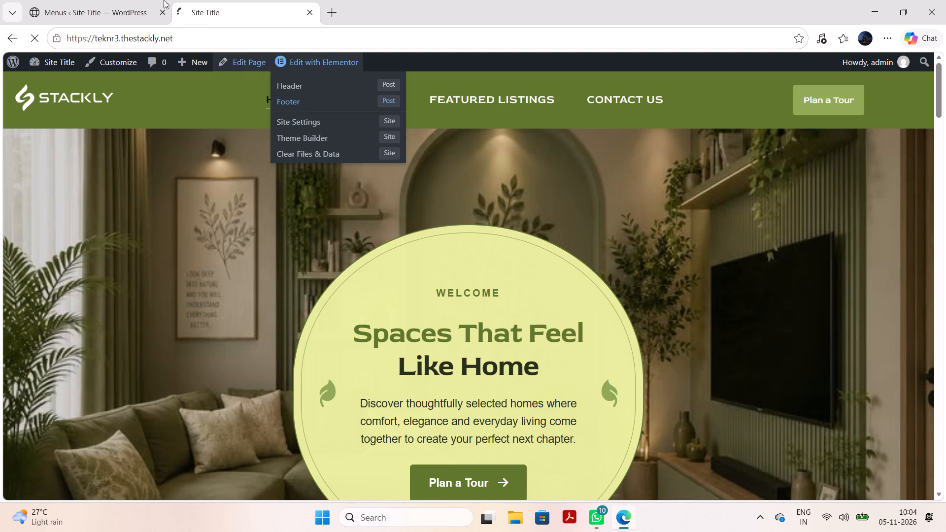
{"action": "left_click", "coordinate": [131, 0]}
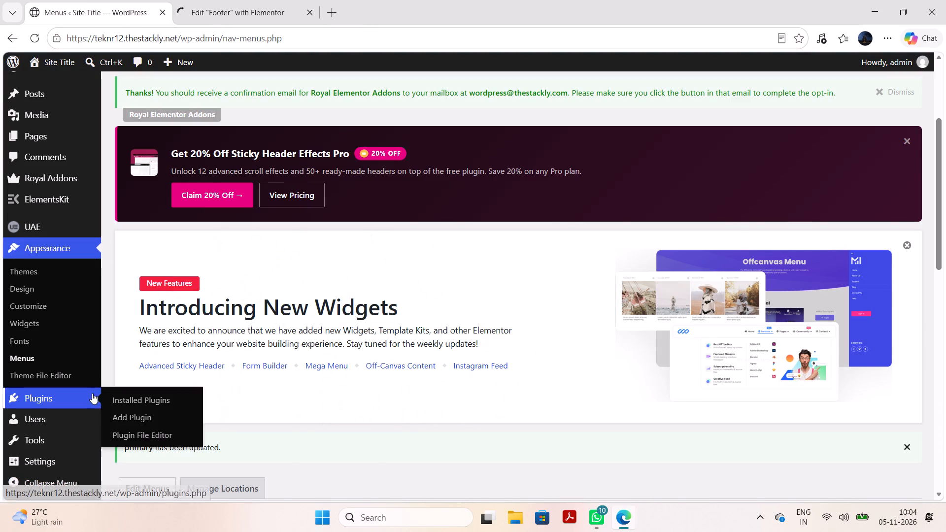
{"action": "left_click", "coordinate": [139, 248]}
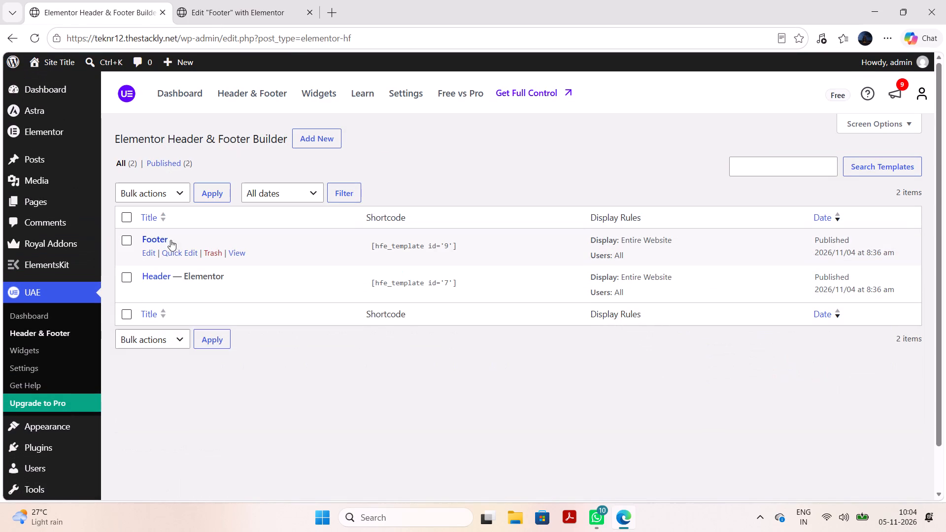
{"action": "left_click", "coordinate": [146, 249]}
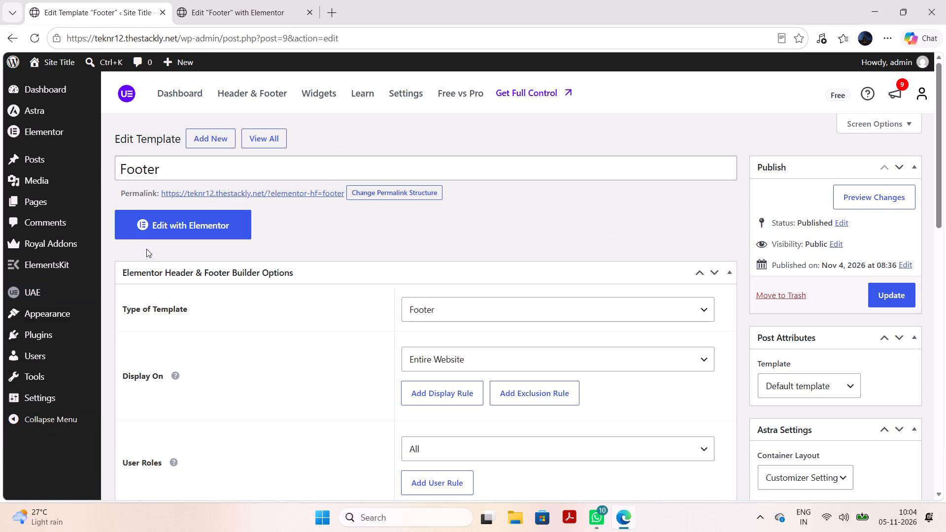
{"action": "left_click", "coordinate": [191, 218]}
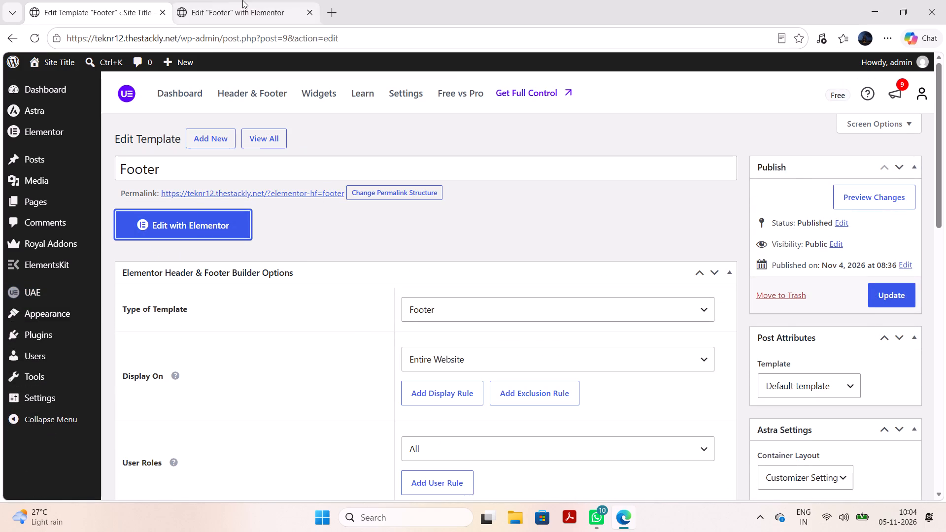
Copy the whole footer container from teknr3 and paste it from the other site into teknr12's empty Footer.
{"action": "left_click", "coordinate": [242, 0]}
{"action": "left_click", "coordinate": [448, 147]}
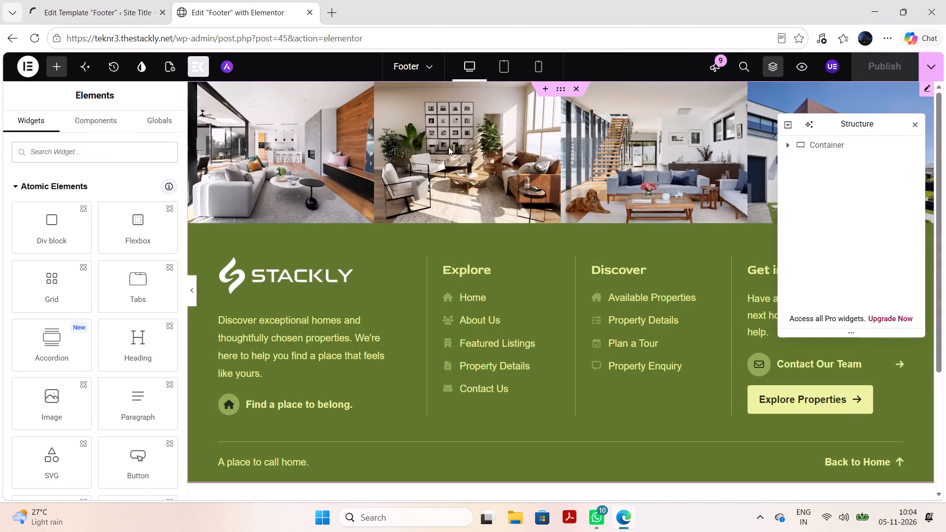
{"action": "left_click", "coordinate": [559, 95]}
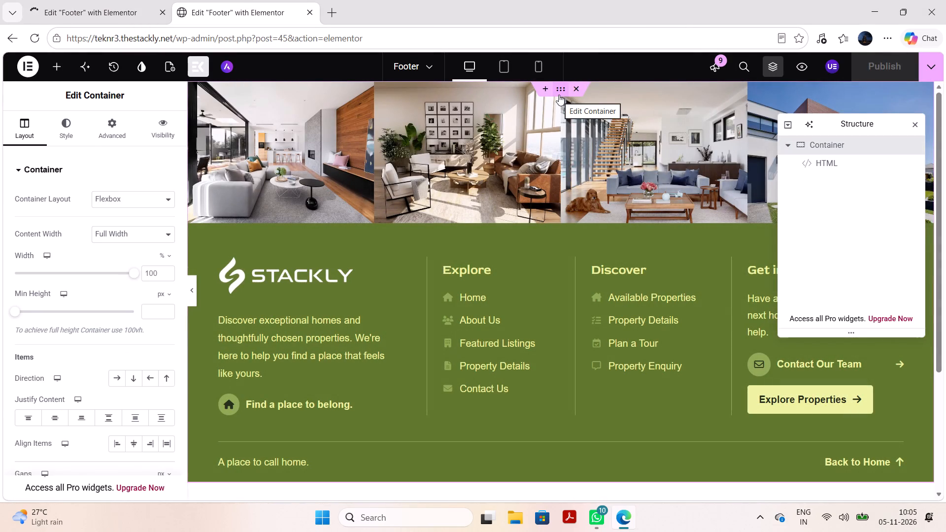
{"action": "right_click", "coordinate": [559, 95]}
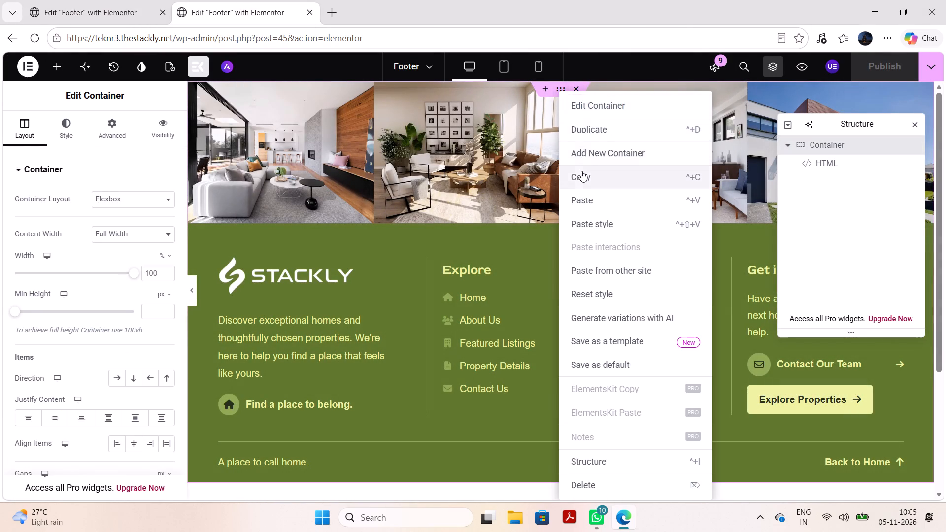
{"action": "left_click", "coordinate": [581, 171]}
{"action": "left_click", "coordinate": [132, 0]}
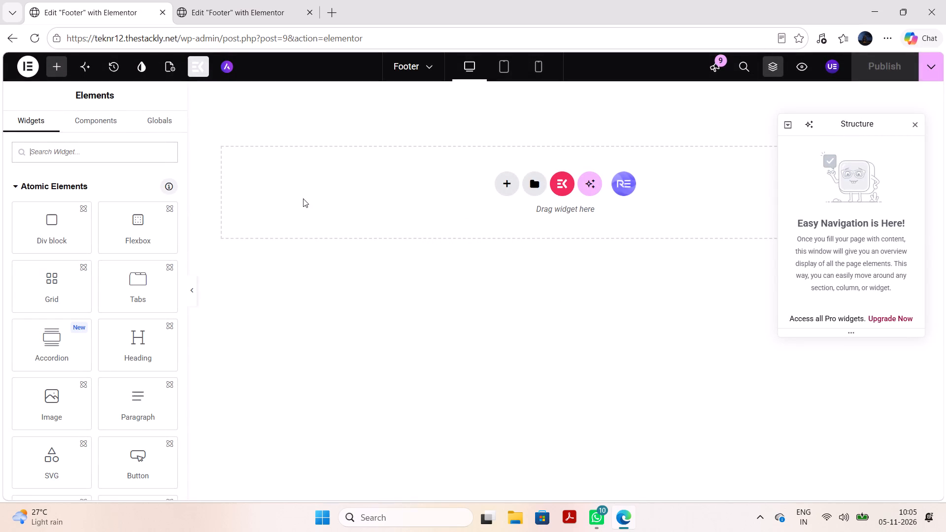
{"action": "right_click", "coordinate": [303, 180]}
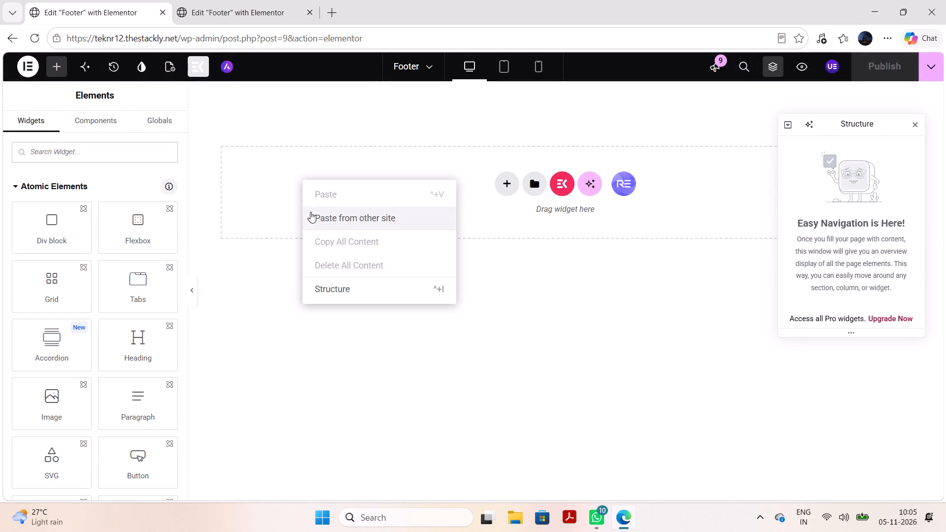
{"action": "left_click", "coordinate": [310, 212]}
{"action": "key", "text": "ctrl+v"}
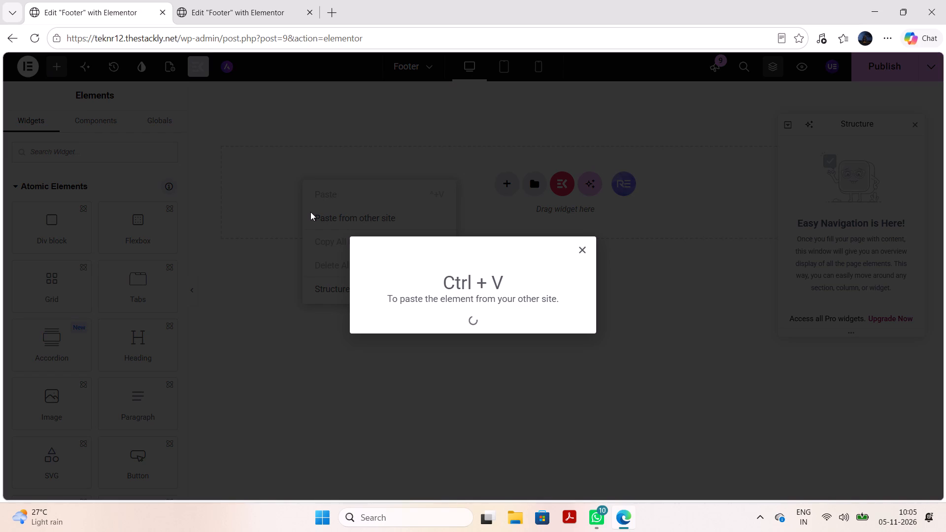
Switch the teknr3 Elementor editor from the Footer to the Home page.
{"action": "left_click", "coordinate": [197, 0]}
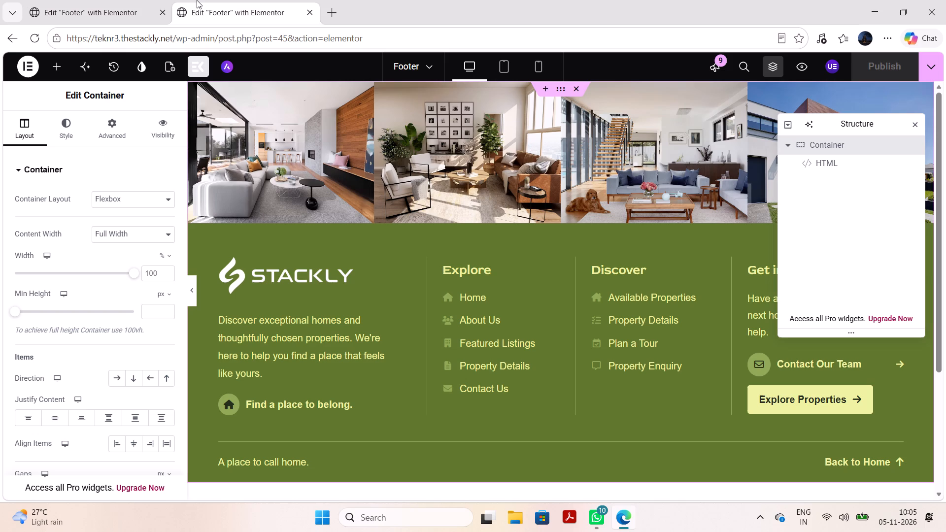
{"action": "left_click", "coordinate": [406, 71]}
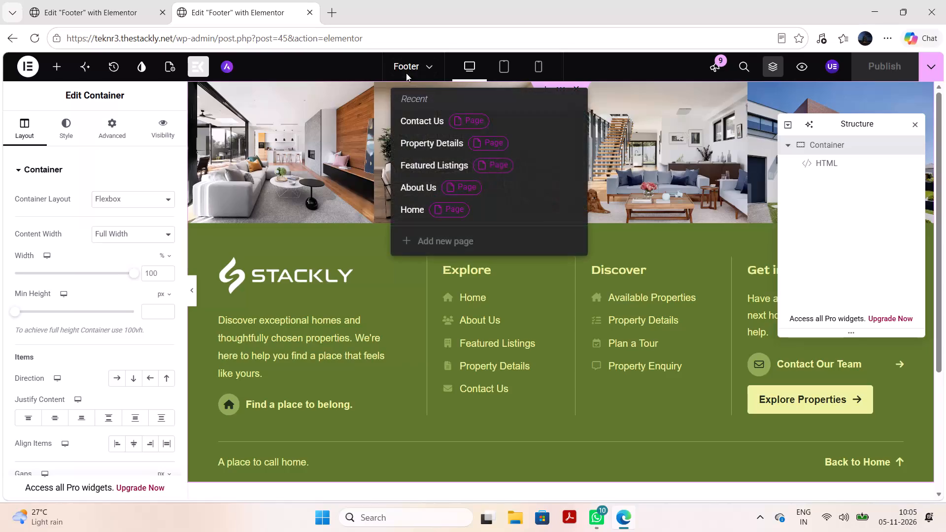
{"action": "left_click", "coordinate": [422, 206]}
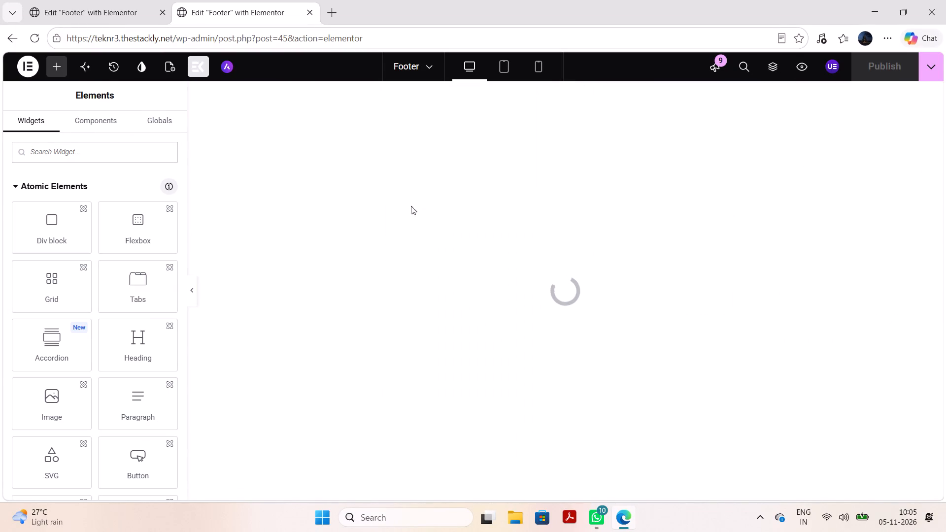
Delete all the code in the pasted teknr12 footer's HTML widget and publish the Footer.
{"action": "left_click", "coordinate": [128, 0]}
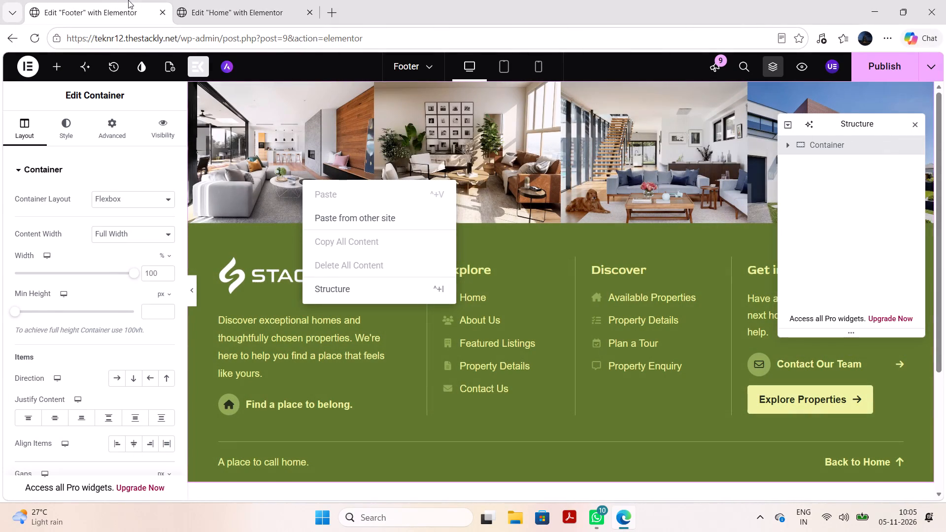
{"action": "left_click", "coordinate": [224, 176]}
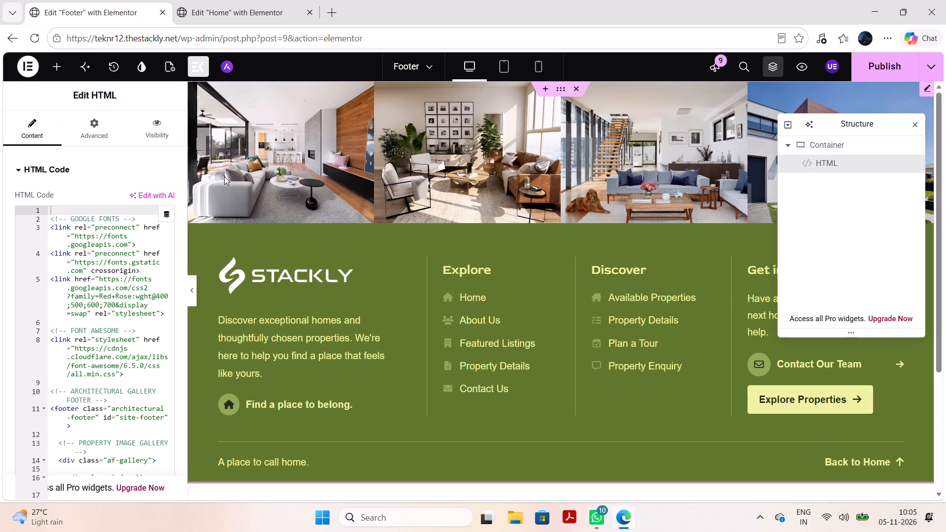
{"action": "left_click", "coordinate": [118, 250]}
{"action": "key", "text": "ctrl+a"}
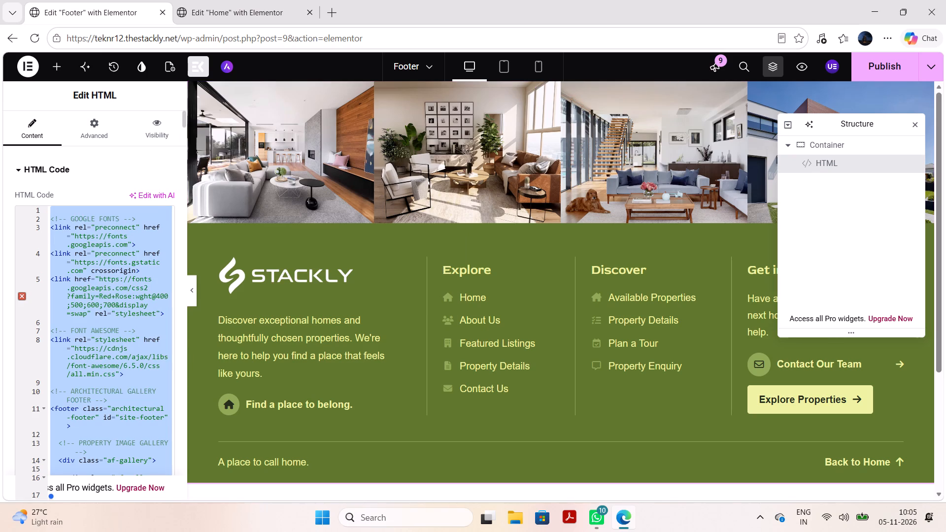
{"action": "key", "text": "BackSpace"}
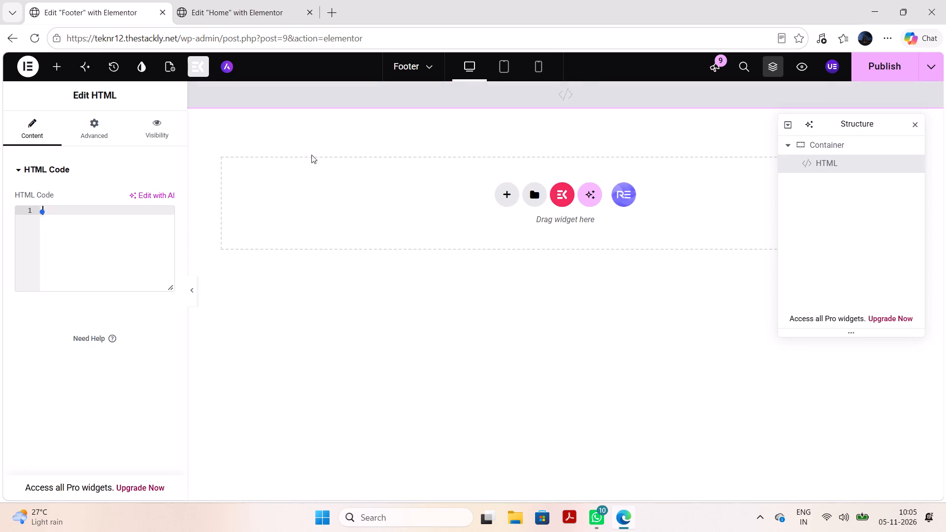
{"action": "left_click", "coordinate": [883, 75]}
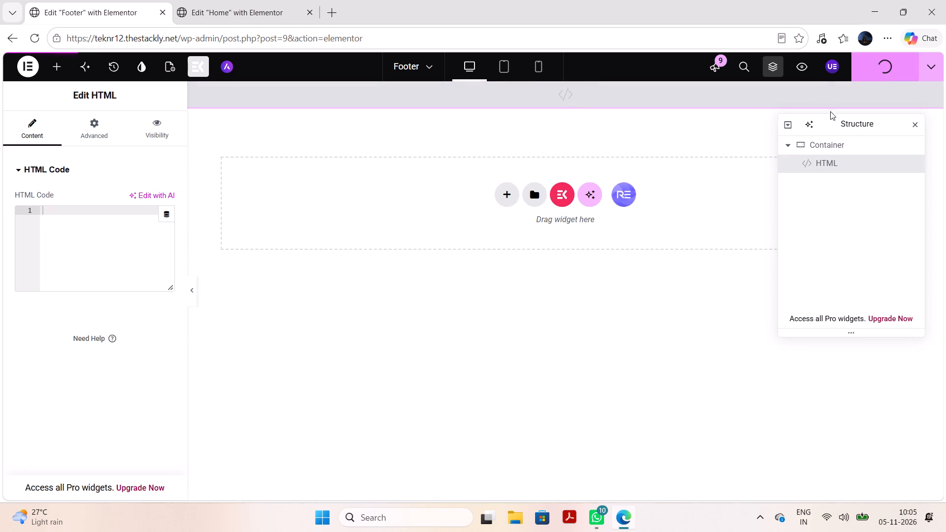
Switch the teknr12 Elementor editor from the Footer to the Home page.
{"action": "left_click", "coordinate": [411, 66]}
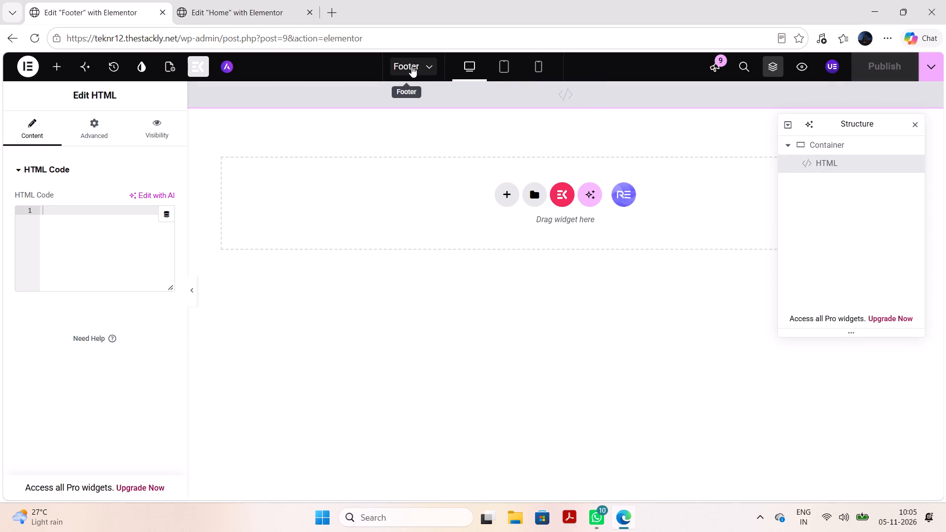
{"action": "left_click", "coordinate": [419, 204]}
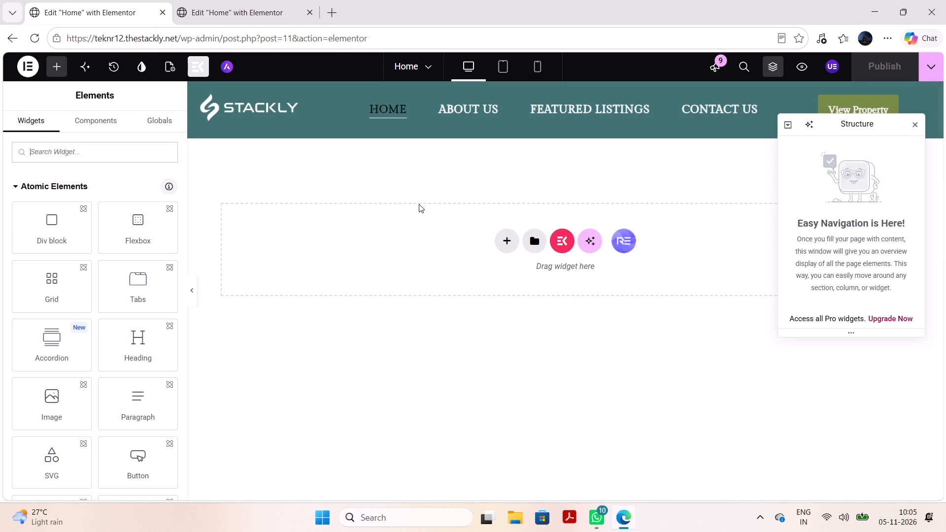
In the teknr3 Home editor, open the Discover Our Approach section's HTML widget for editing.
{"action": "left_click", "coordinate": [302, 0]}
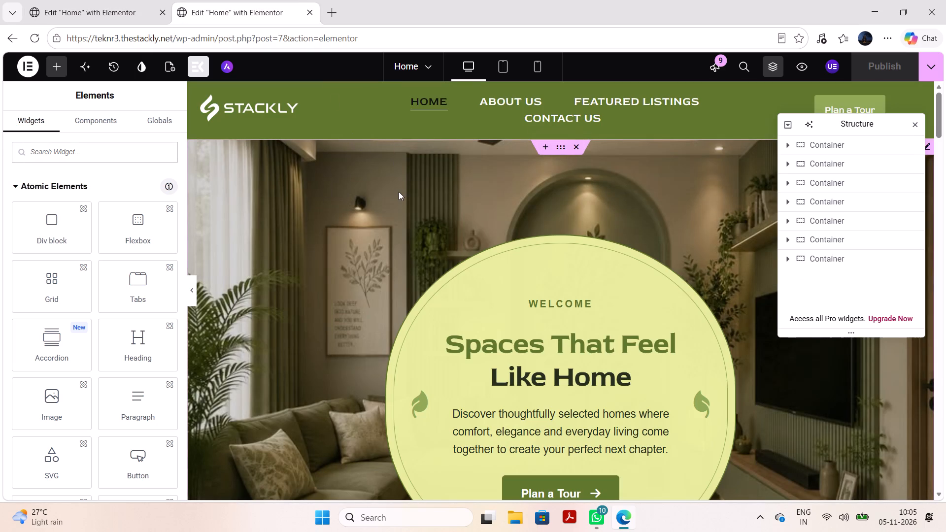
{"action": "scroll", "coordinate": [399, 192], "scroll_direction": "down", "scroll_amount": 5}
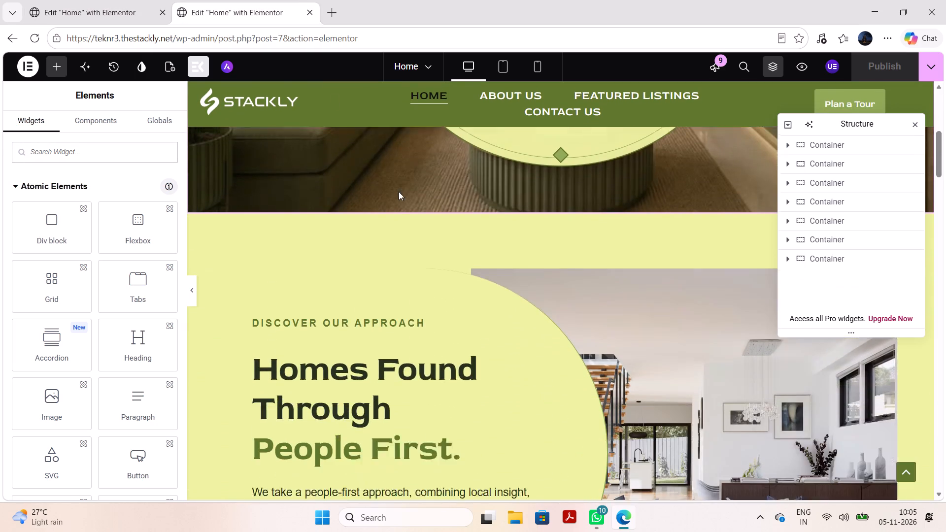
{"action": "left_click", "coordinate": [393, 241]}
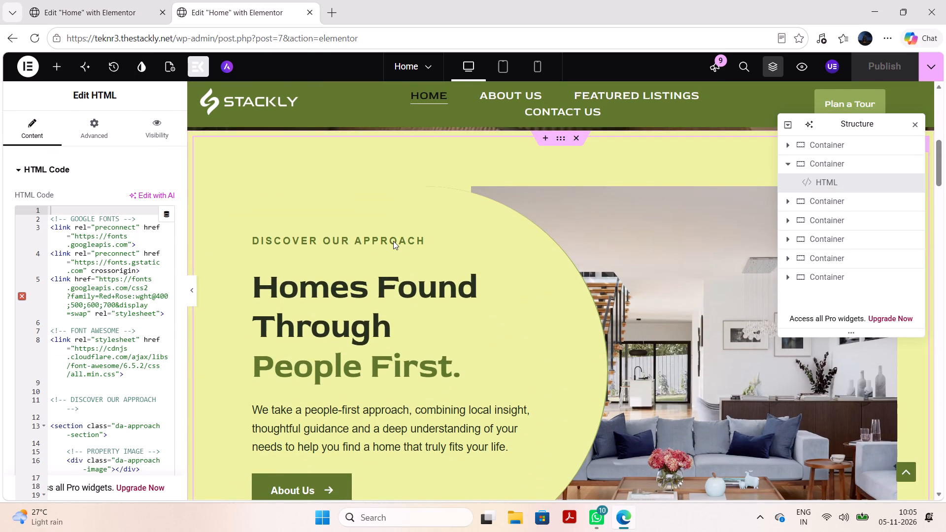
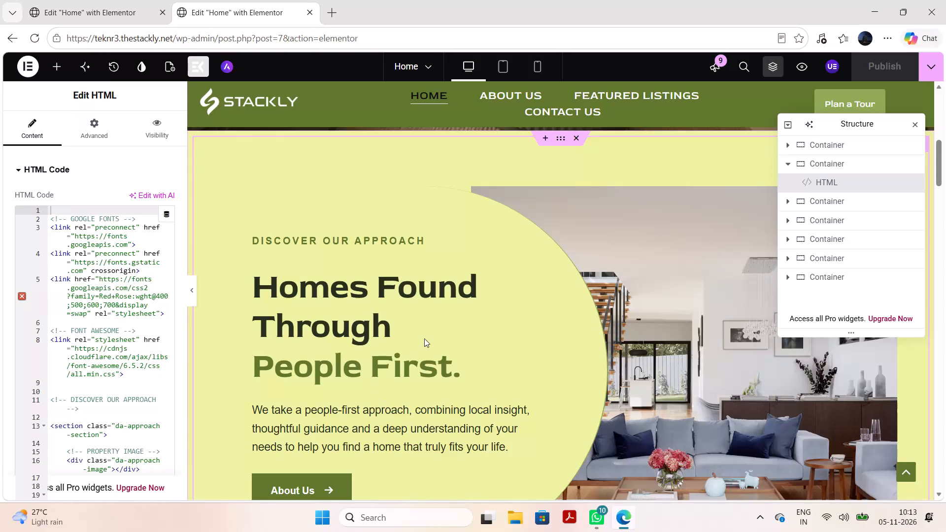
Copy the teknr3 Discover Our Approach container and paste it from the other site into the empty teknr12 Home page.
{"action": "left_click", "coordinate": [559, 140]}
{"action": "right_click", "coordinate": [560, 139]}
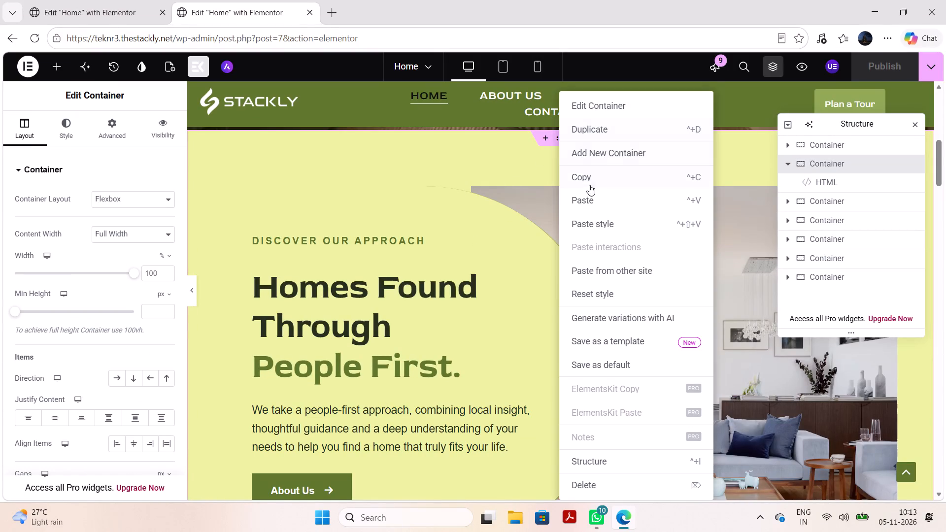
{"action": "left_click", "coordinate": [580, 181]}
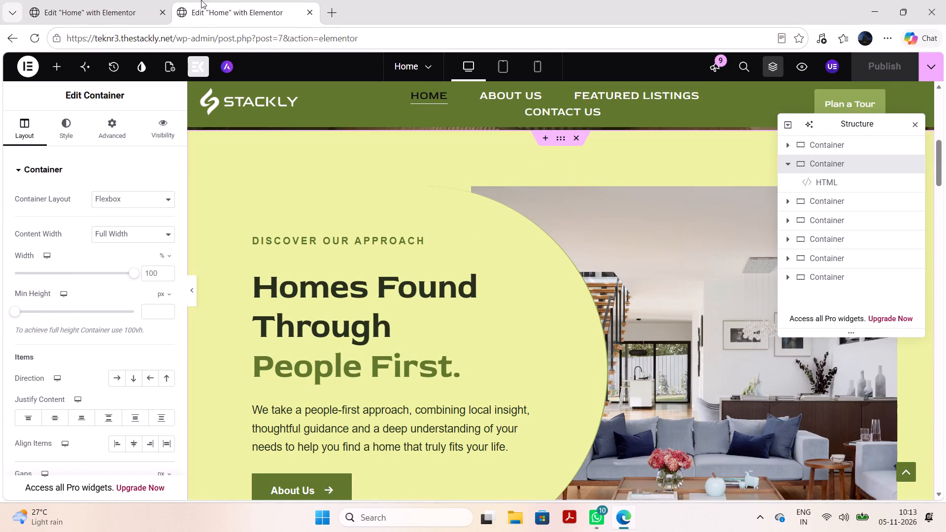
{"action": "left_click", "coordinate": [73, 0]}
{"action": "left_click", "coordinate": [281, 193]}
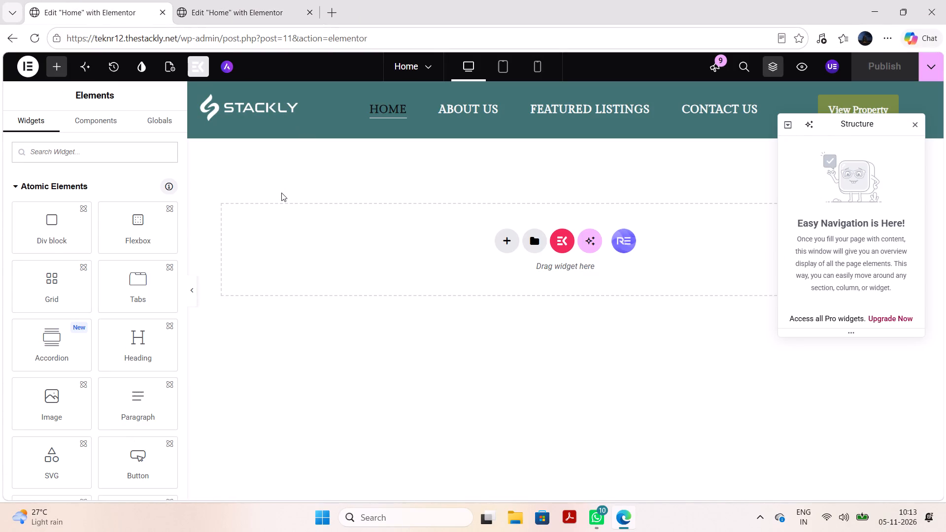
{"action": "left_click", "coordinate": [250, 287]}
{"action": "right_click", "coordinate": [250, 287]}
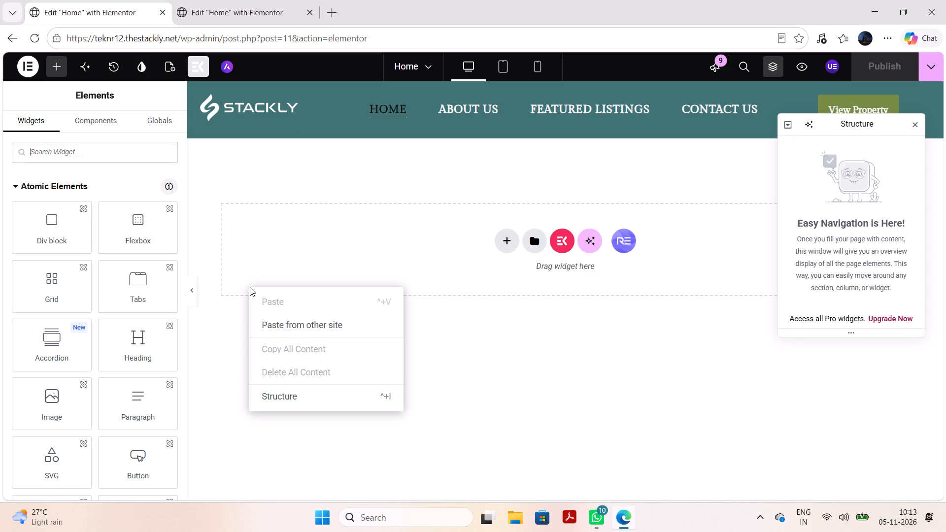
{"action": "left_click", "coordinate": [279, 320]}
{"action": "key", "text": "ctrl+v"}
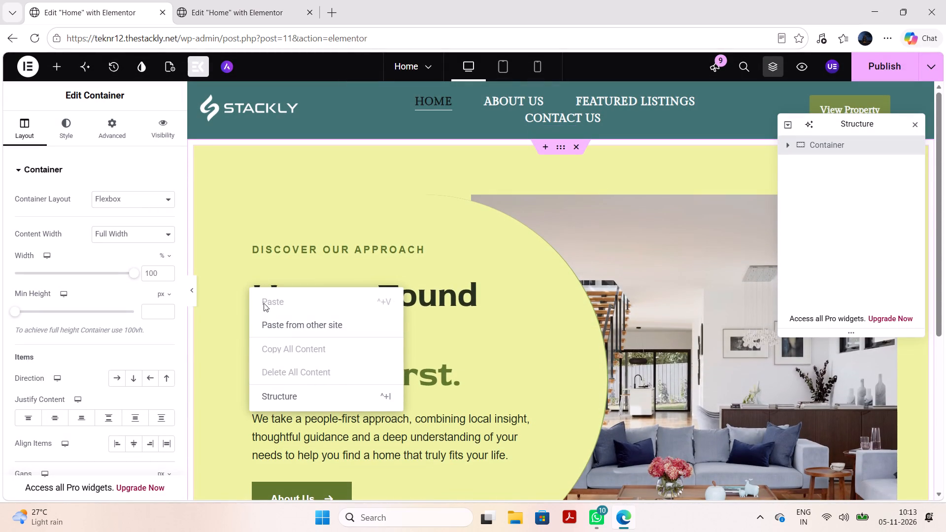
Paste five more copies of the Discover Our Approach container from the other site into the teknr12 Home page.
{"action": "left_click", "coordinate": [265, 323]}
{"action": "left_click", "coordinate": [265, 323], "text": "ctrl"}
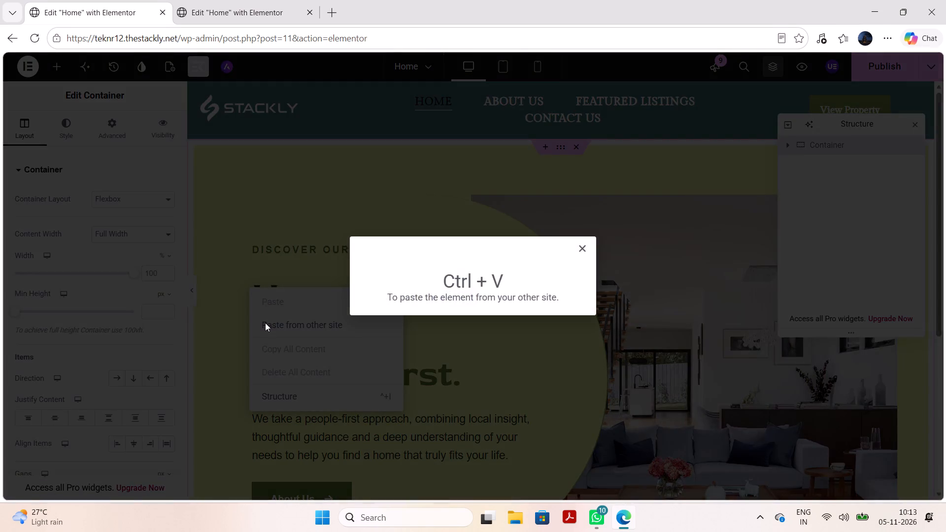
{"action": "key", "text": "ctrl+v"}
{"action": "left_click", "coordinate": [265, 323]}
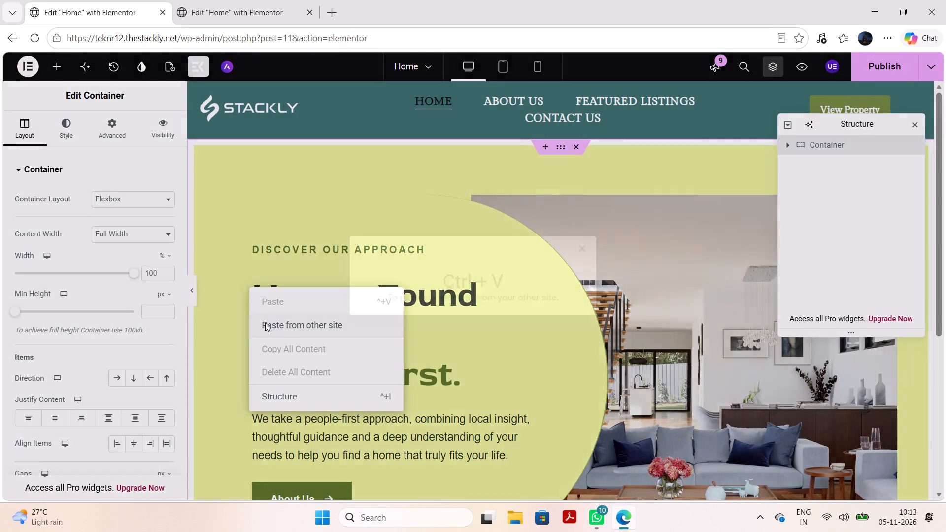
{"action": "key", "text": "ctrl+v"}
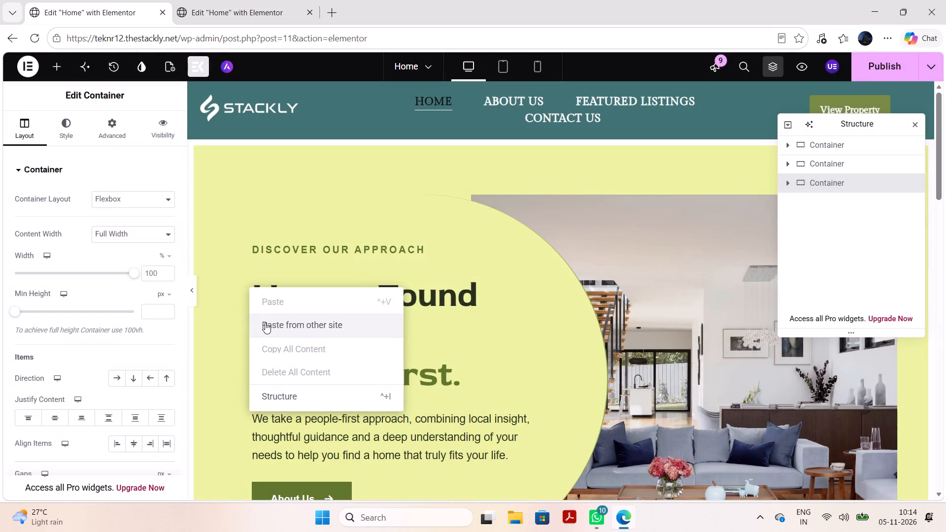
{"action": "left_click", "coordinate": [265, 323]}
{"action": "key", "text": "ctrl+v"}
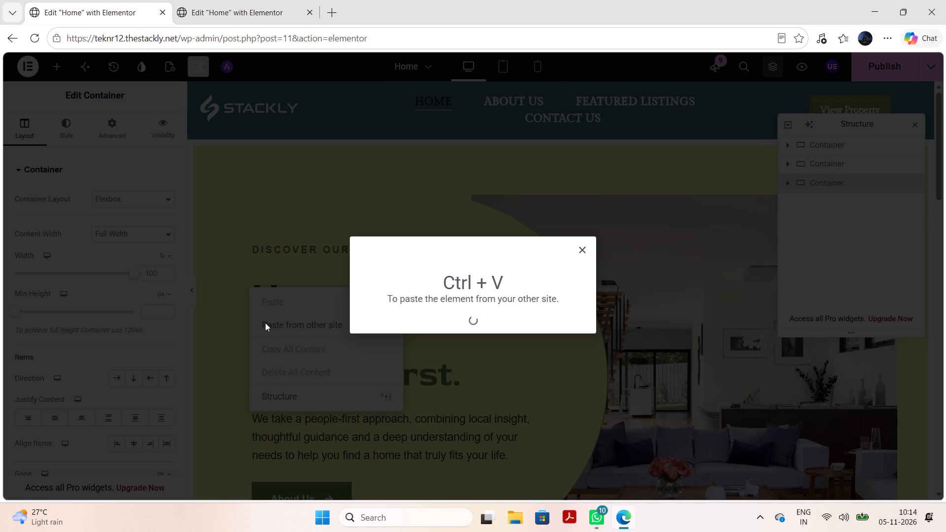
{"action": "left_click", "coordinate": [265, 323]}
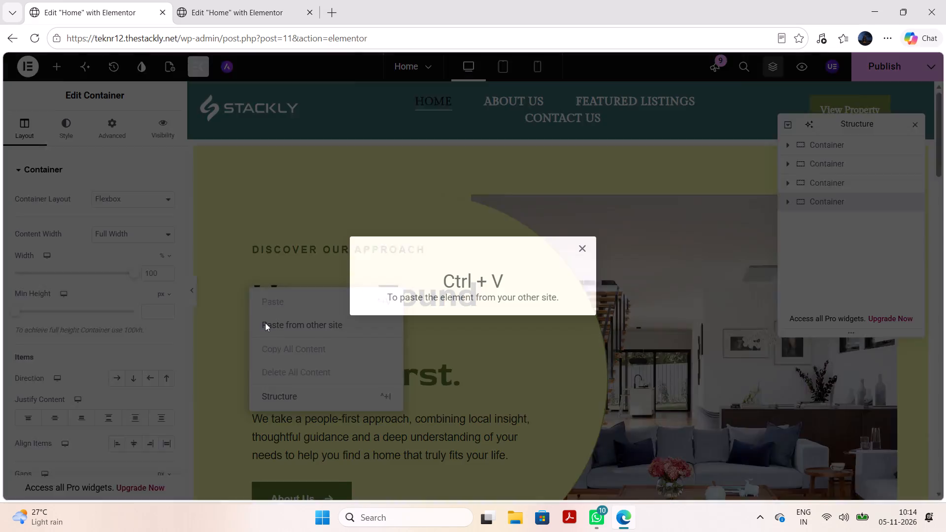
{"action": "key", "text": "ctrl+v"}
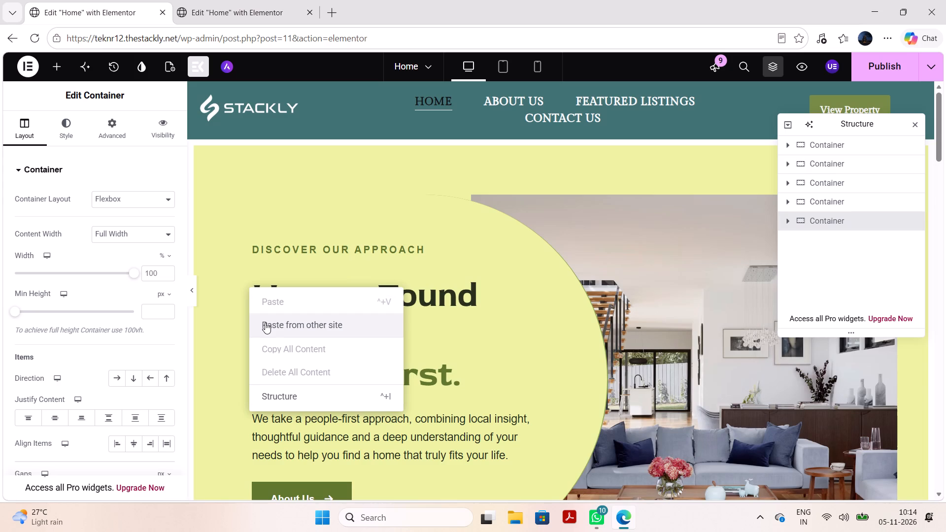
{"action": "left_click", "coordinate": [265, 323]}
{"action": "key", "text": "ctrl+v"}
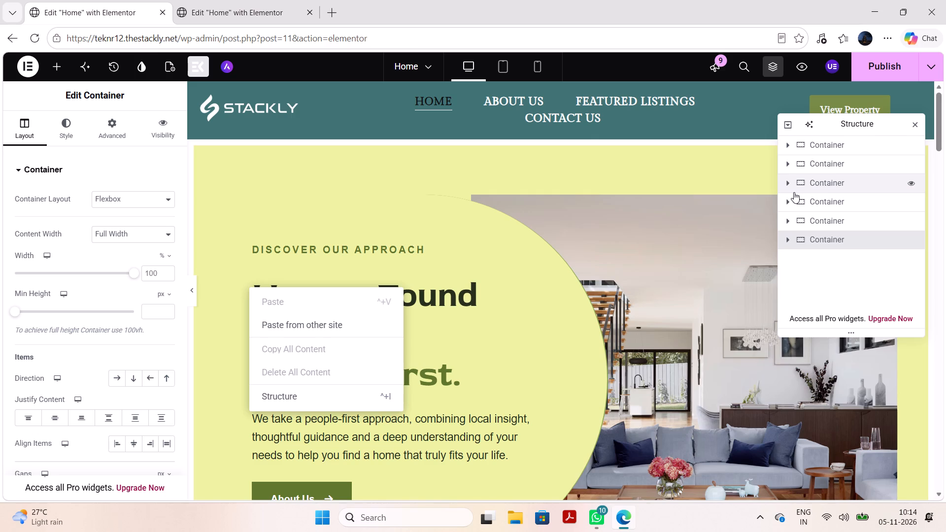
Look through the pasted Discover Our Approach containers along the whole teknr12 Home page.
{"action": "left_click", "coordinate": [560, 214]}
{"action": "scroll", "coordinate": [560, 214], "scroll_direction": "down", "scroll_amount": 4}
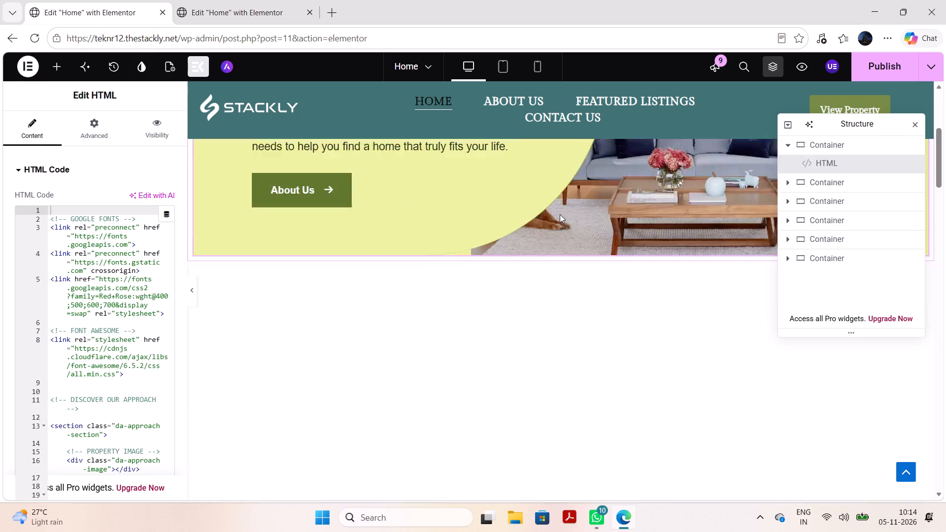
{"action": "scroll", "coordinate": [560, 214], "scroll_direction": "down", "scroll_amount": 13}
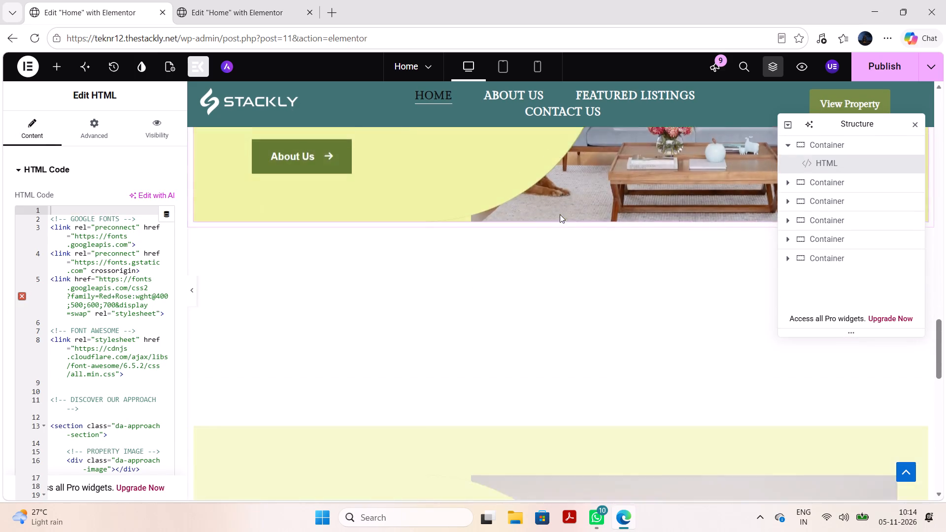
{"action": "scroll", "coordinate": [560, 214], "scroll_direction": "down", "scroll_amount": 9}
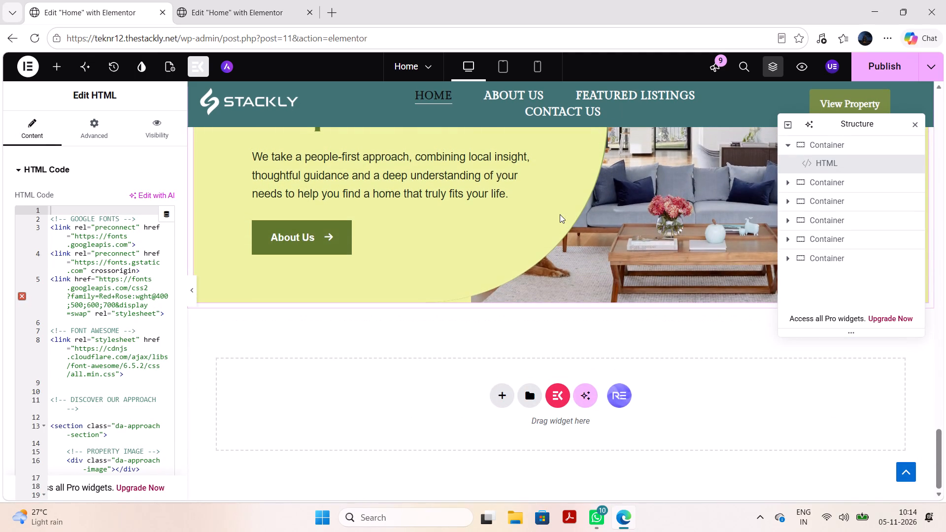
{"action": "scroll", "coordinate": [560, 214], "scroll_direction": "up", "scroll_amount": 16}
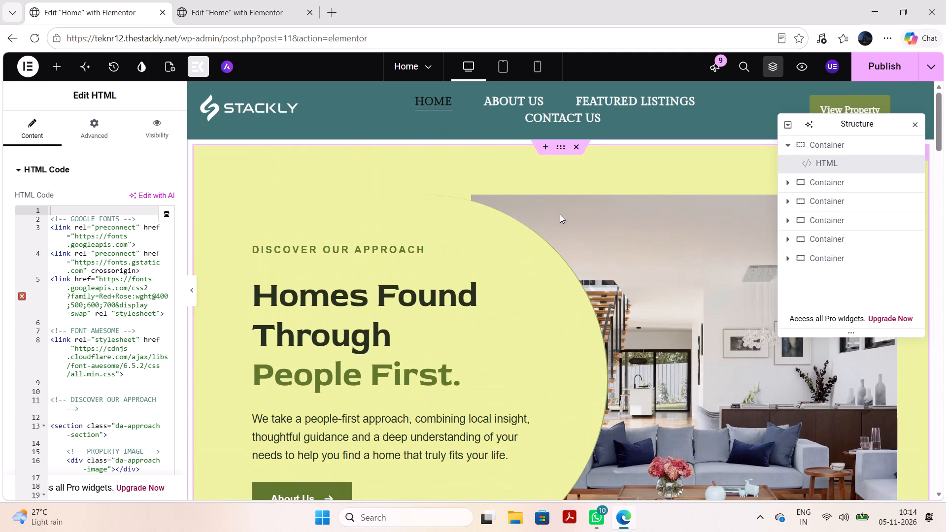
Delete all the code in the HTML widgets of the first and second containers on the teknr12 Home page.
{"action": "left_click", "coordinate": [348, 265]}
{"action": "left_click", "coordinate": [162, 305]}
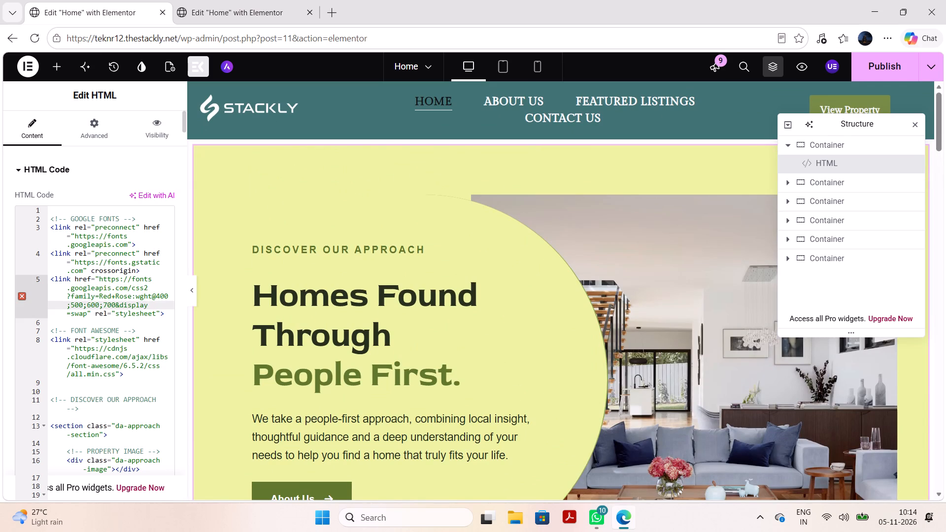
{"action": "key", "text": "ctrl+a"}
{"action": "key", "text": "BackSpace"}
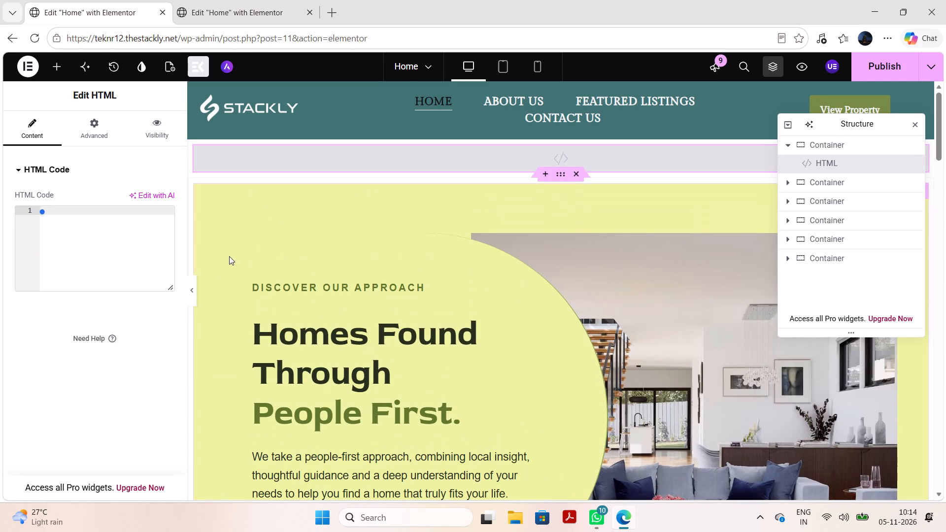
{"action": "left_click", "coordinate": [229, 256]}
{"action": "left_click", "coordinate": [63, 264]}
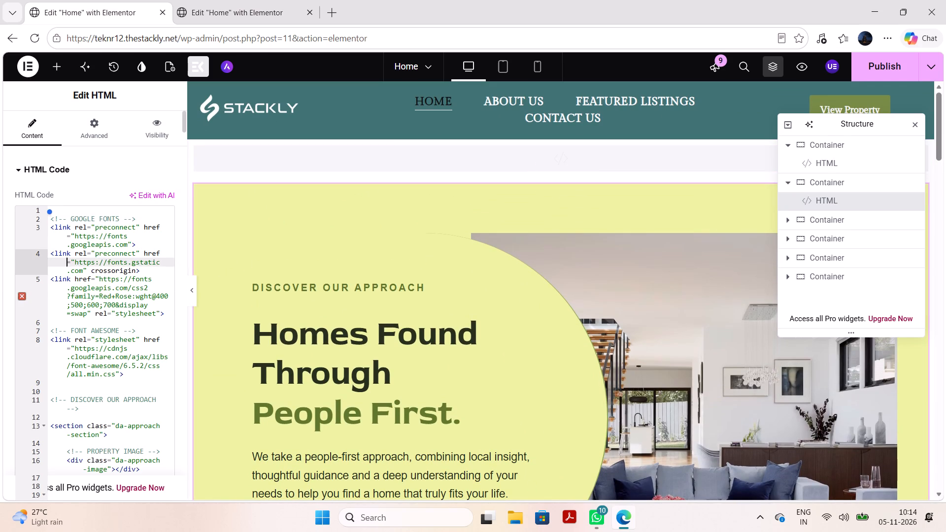
{"action": "key", "text": "ctrl+a"}
{"action": "key", "text": "BackSpace"}
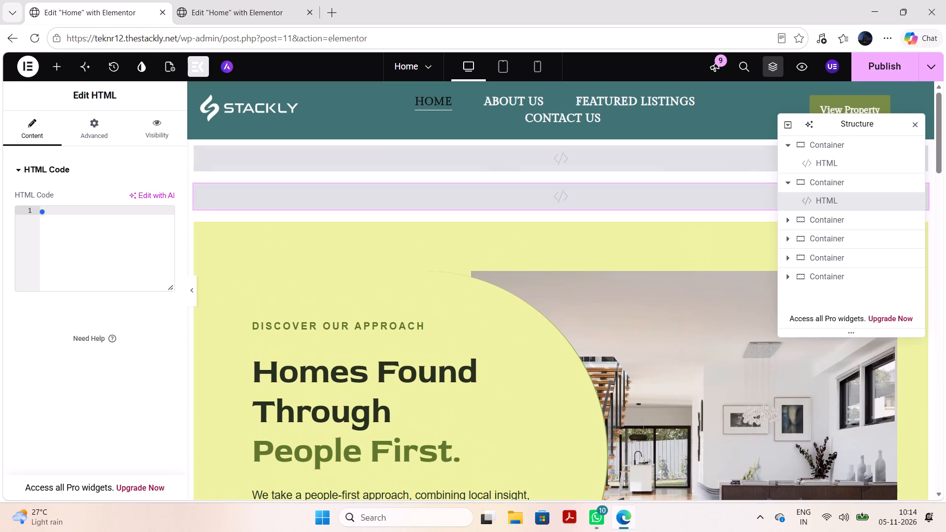
Delete all the code in the HTML widgets of the third and fourth containers.
{"action": "left_click", "coordinate": [270, 309]}
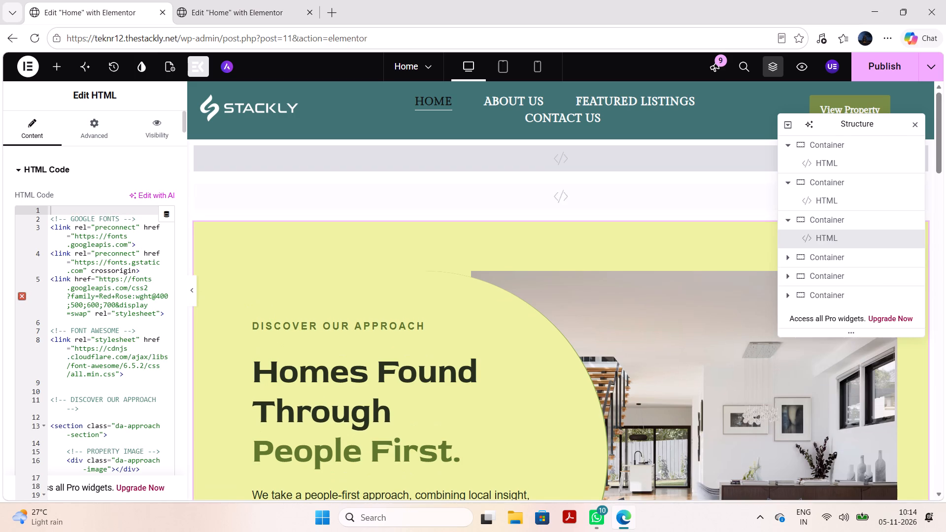
{"action": "left_click", "coordinate": [138, 296]}
{"action": "key", "text": "ctrl+a"}
{"action": "key", "text": "BackSpace"}
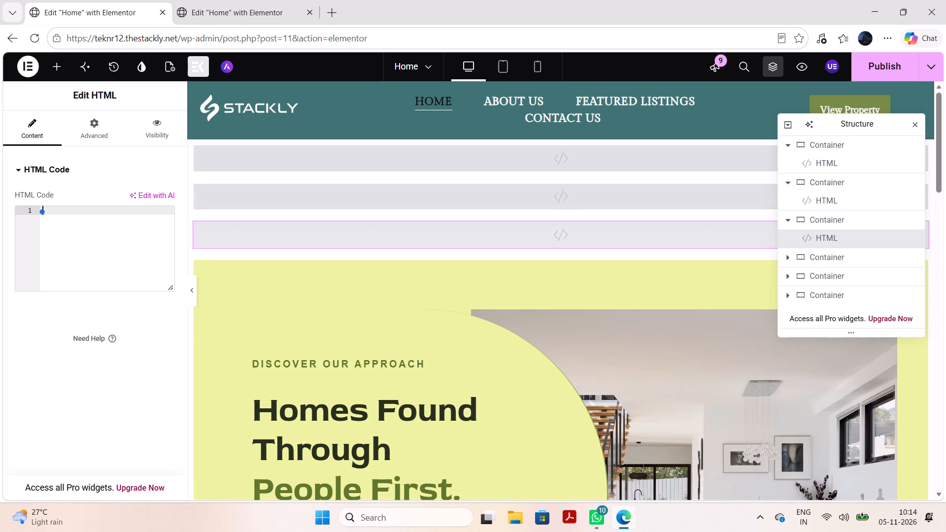
{"action": "left_click", "coordinate": [270, 364]}
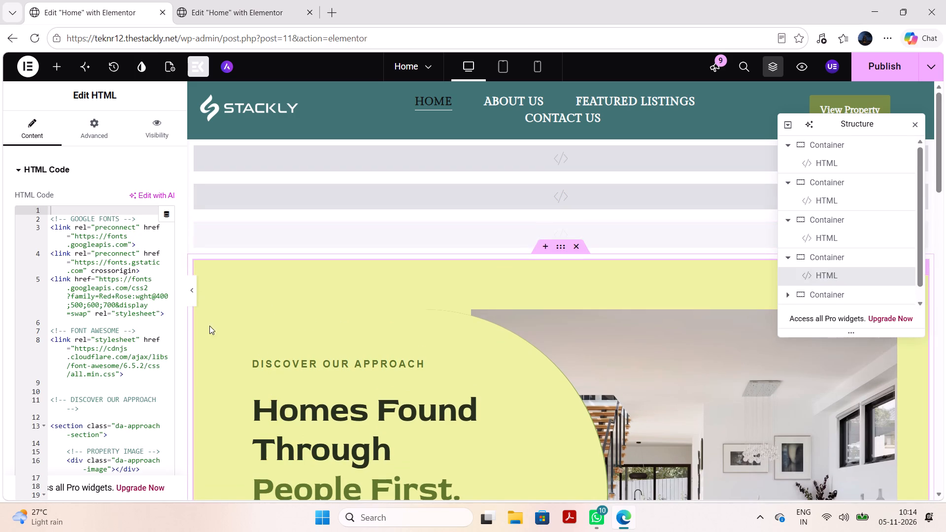
{"action": "left_click", "coordinate": [69, 296]}
{"action": "key", "text": "ctrl+a"}
{"action": "key", "text": "BackSpace"}
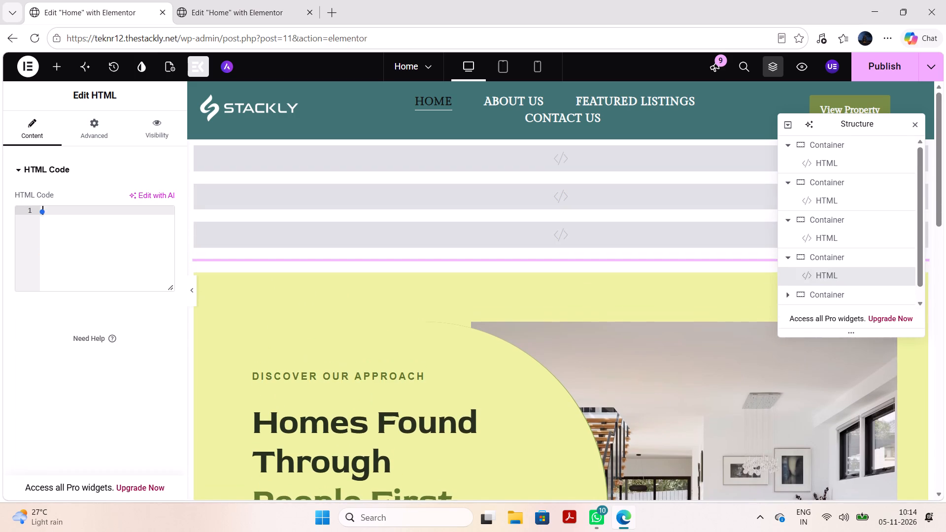
Clear all the code from the HTML widgets of the fifth and sixth containers, leaving only a line break in the sixth.
{"action": "left_click", "coordinate": [224, 374]}
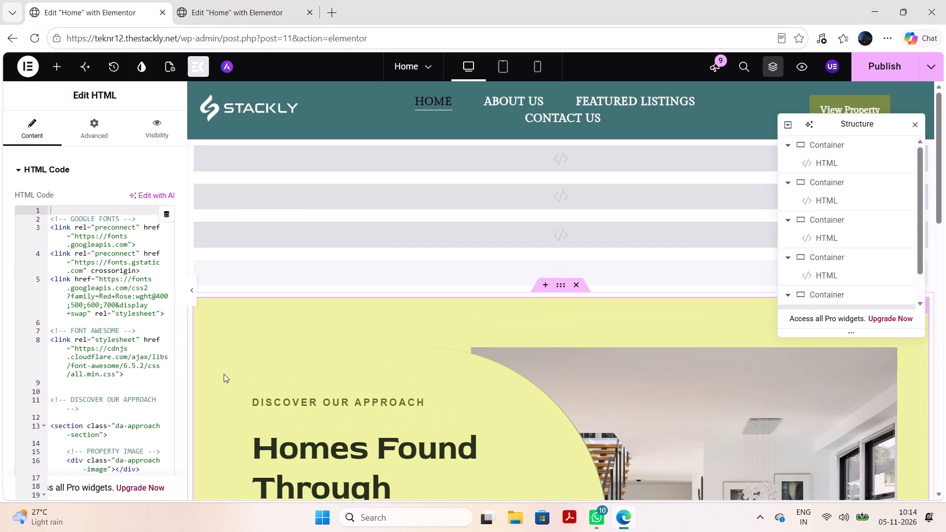
{"action": "left_click", "coordinate": [103, 361]}
{"action": "key", "text": "ctrl+q"}
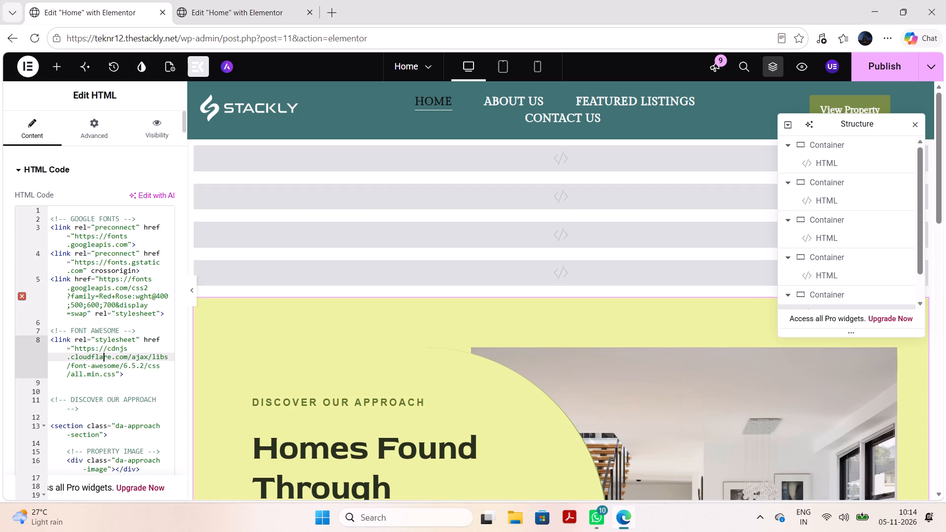
{"action": "key", "text": "BackSpace"}
{"action": "left_click", "coordinate": [318, 423]}
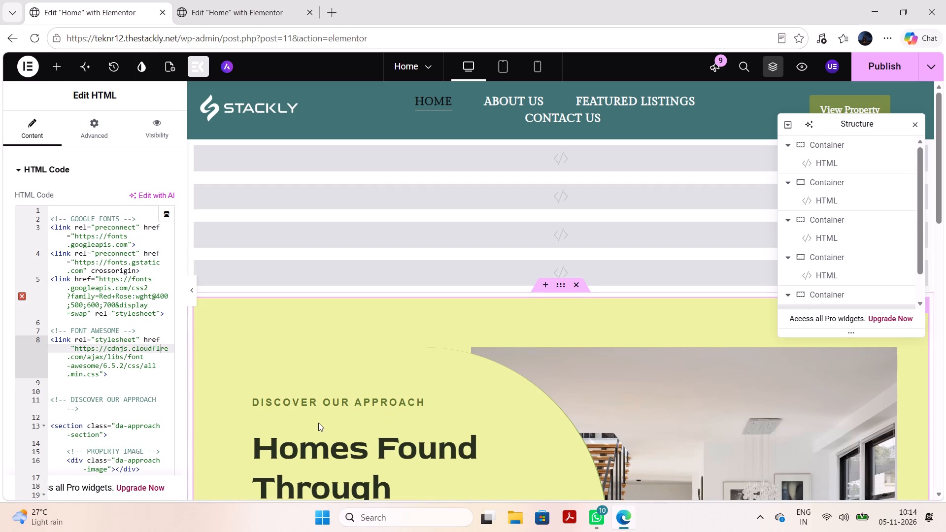
{"action": "left_click", "coordinate": [127, 349]}
{"action": "key", "text": "ctrl+a"}
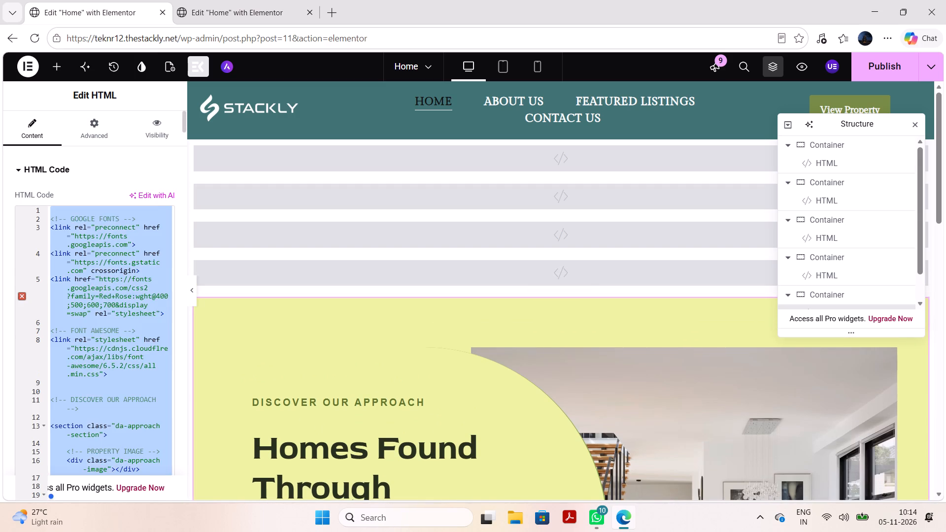
{"action": "key", "text": "BackSpace"}
{"action": "left_click", "coordinate": [306, 373]}
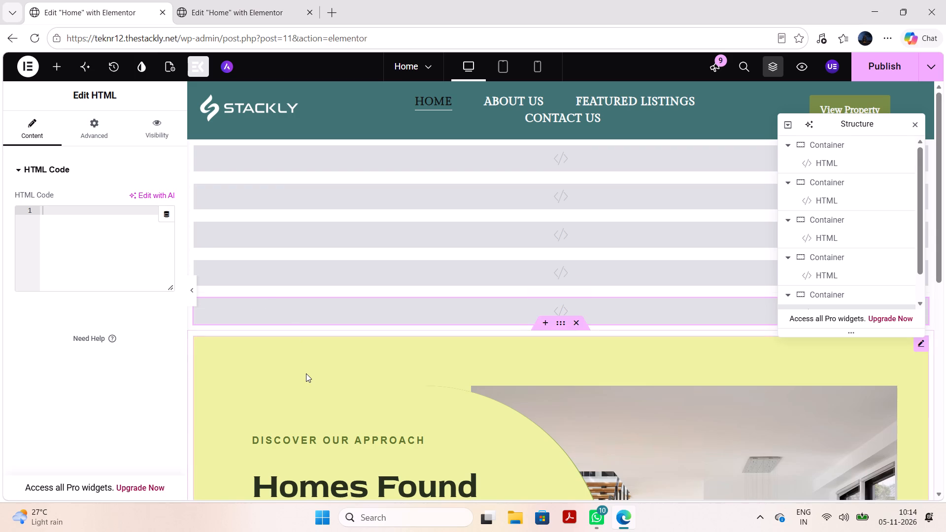
{"action": "left_click", "coordinate": [129, 287]}
{"action": "key", "text": "ctrl+a"}
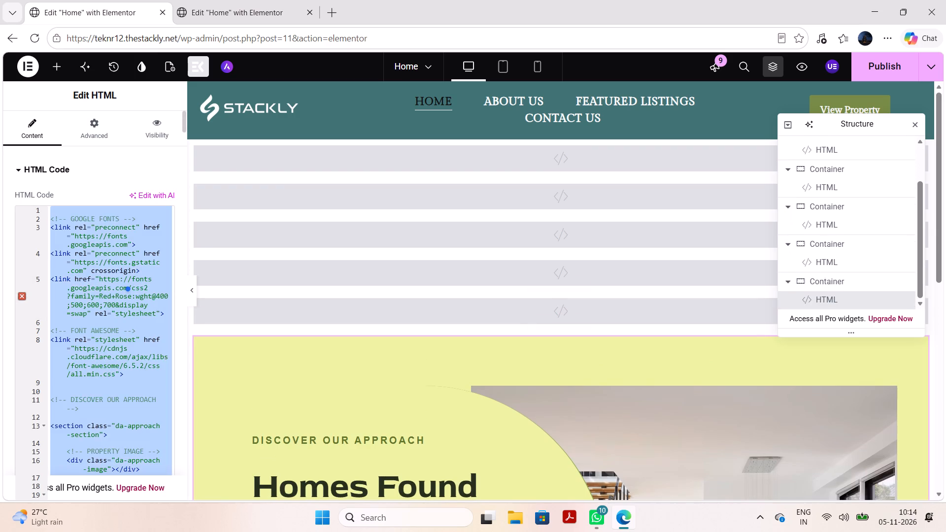
{"action": "key", "text": "Return"}
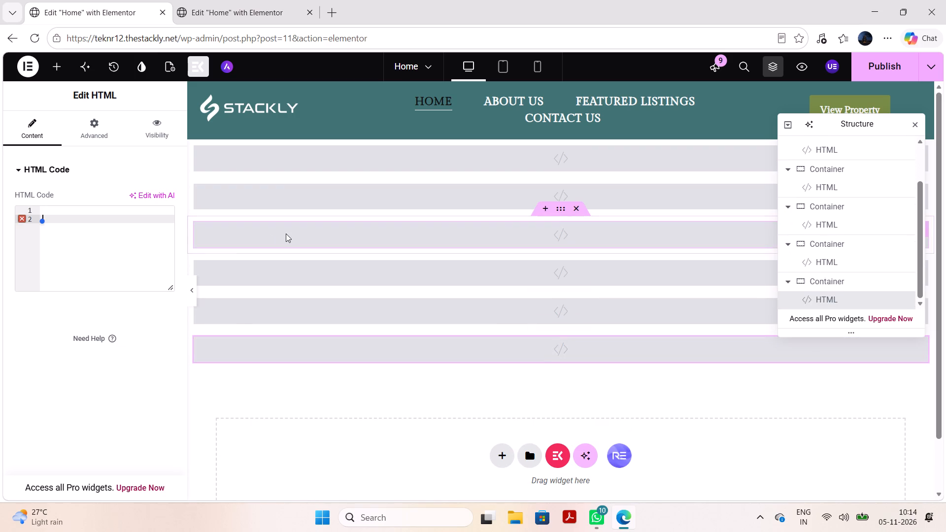
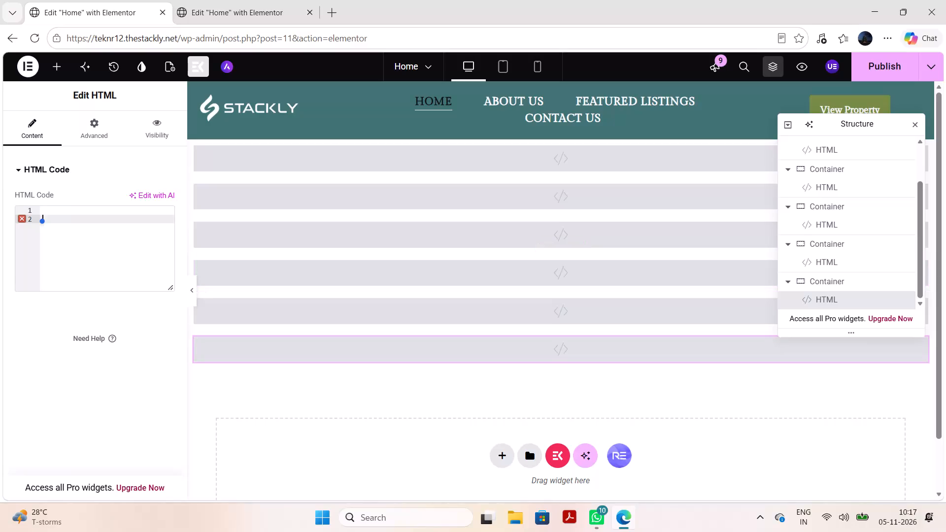
Remove the leftover line break from the HTML widget of the sixth container.
{"action": "key", "text": "BackSpace"}
{"action": "key", "text": "BackSpace"}
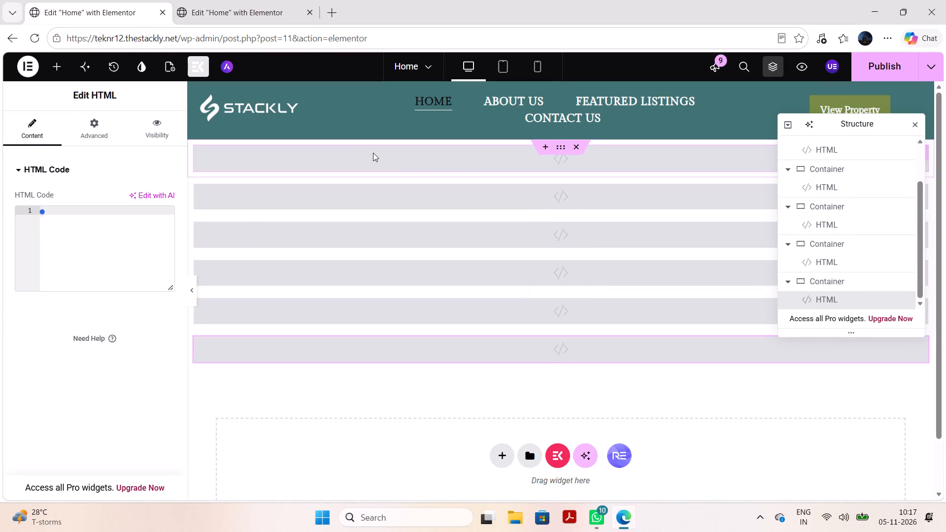
Open an empty area for a new container above the first container on the Home page.
{"action": "left_click", "coordinate": [541, 145]}
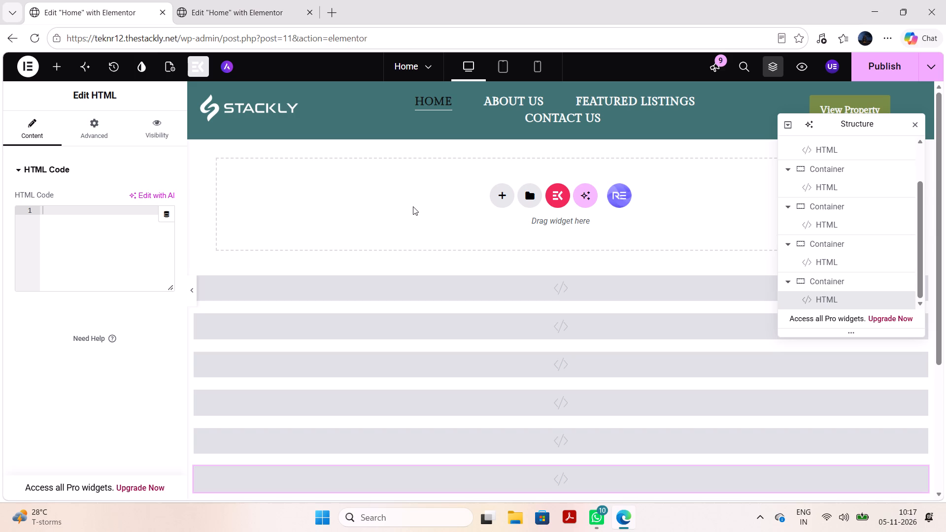
{"action": "left_click", "coordinate": [413, 206]}
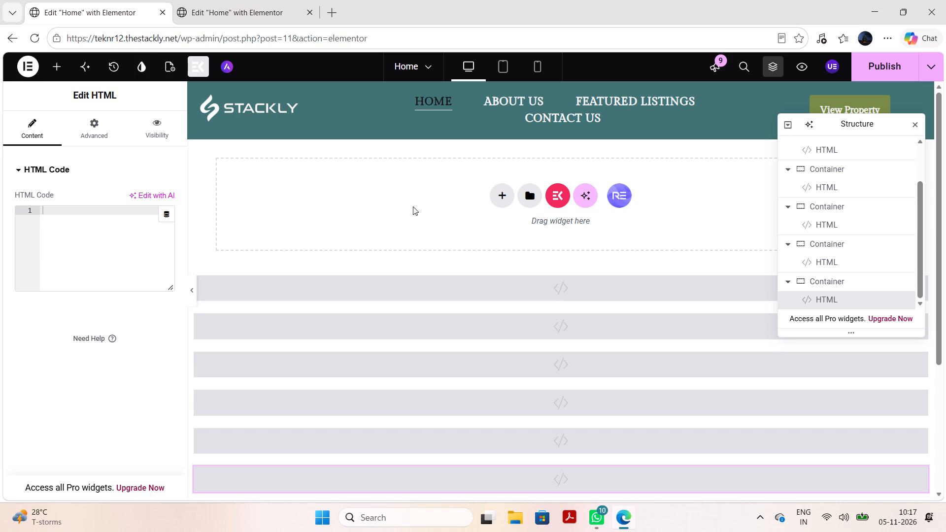